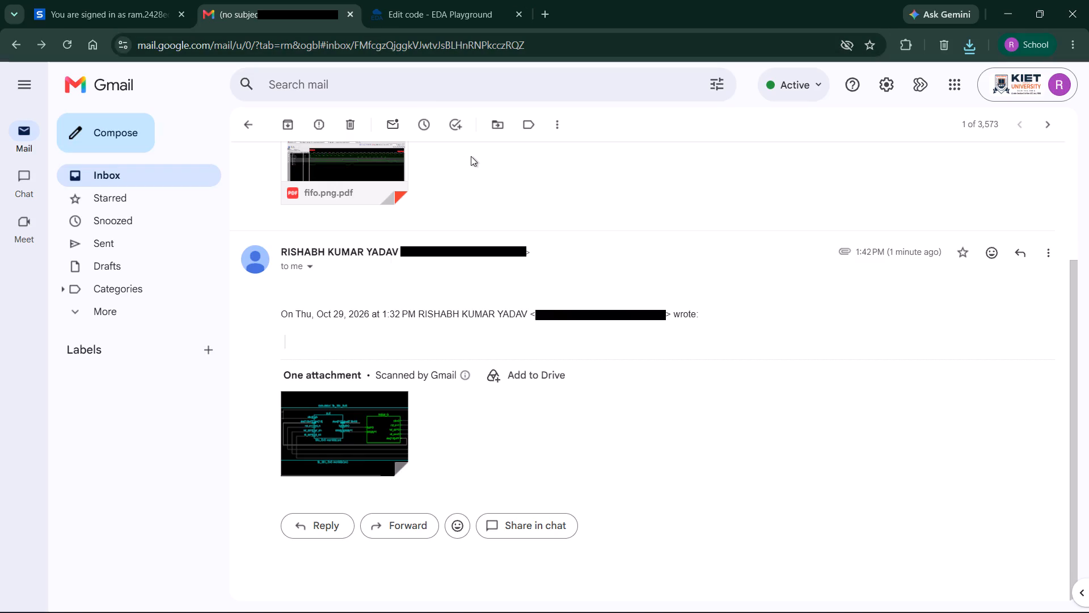
Switch to the EDA Playground page and begin the empty design.sv file with the text "interface adder".
{"action": "left_click", "coordinate": [471, 0]}
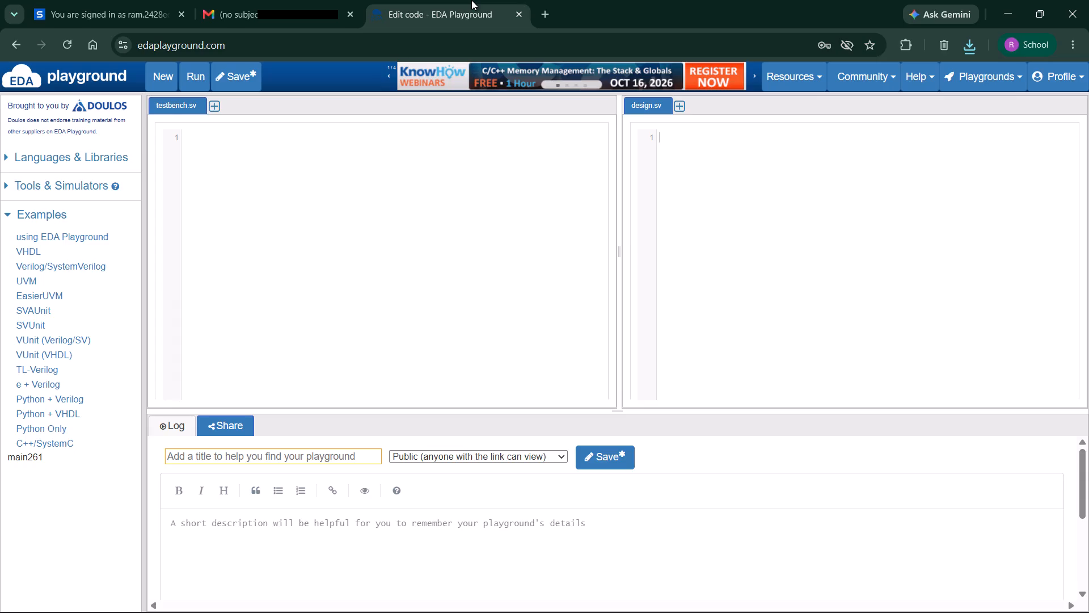
{"action": "type", "text": "modu"}
{"action": "key", "text": "BackSpace"}
{"action": "key", "text": "BackSpace"}
{"action": "key", "text": "BackSpace"}
{"action": "key", "text": "BackSpace"}
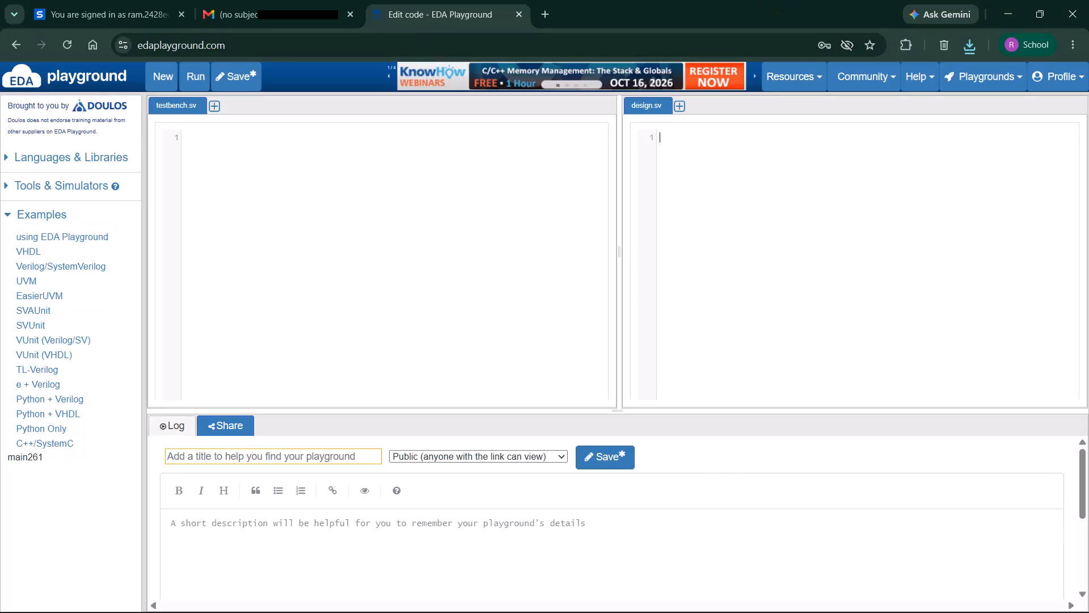
{"action": "type", "text": "interface adder"}
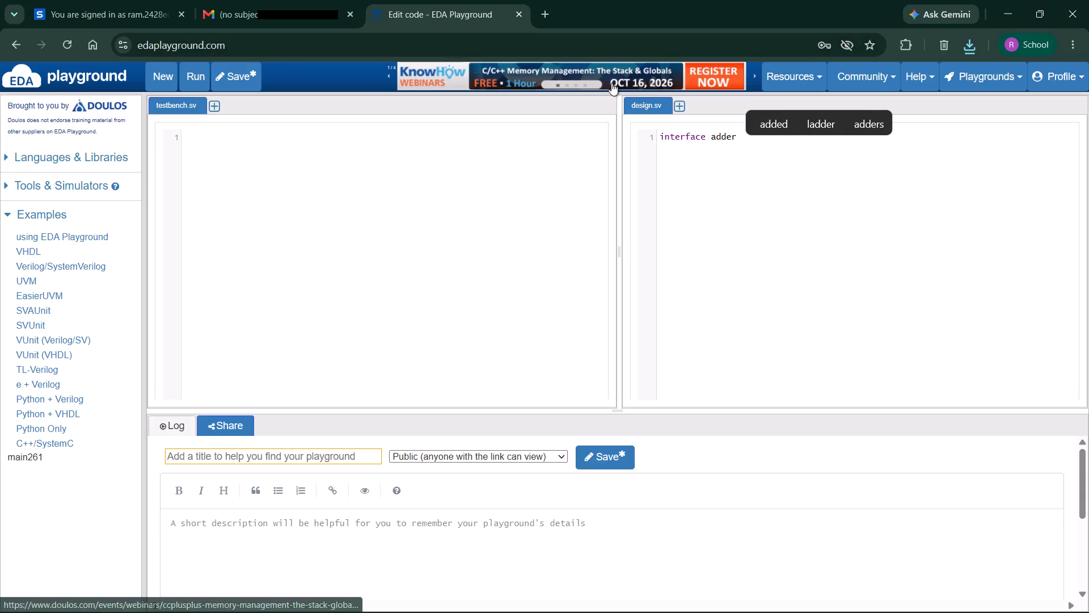
Open the asic final 1.docx report from the desktop in Word.
{"action": "triple_click", "coordinate": [39, 163]}
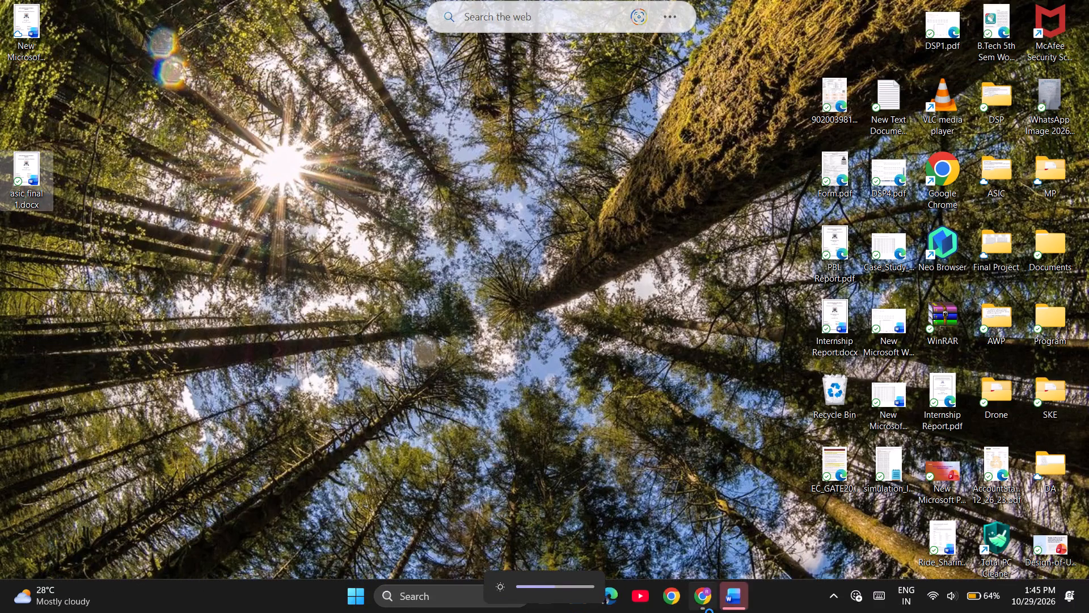
{"action": "left_click", "coordinate": [741, 599]}
{"action": "left_click", "coordinate": [724, 548]}
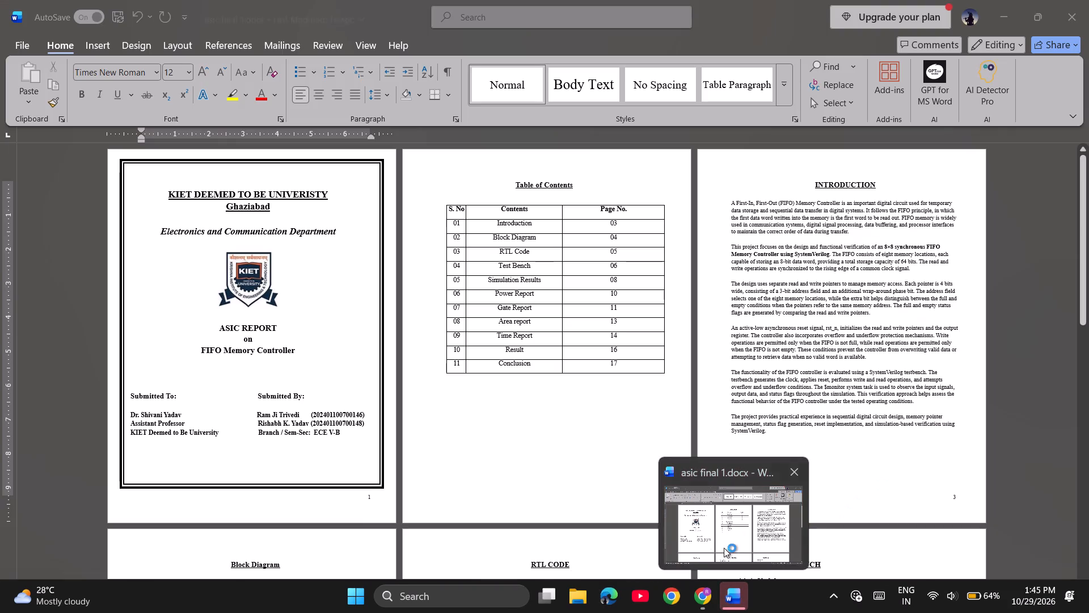
Start inserting a picture from this device below the Block Diagram heading and browse to the Downloads folder.
{"action": "scroll", "coordinate": [788, 355], "scroll_direction": "down", "scroll_amount": 1}
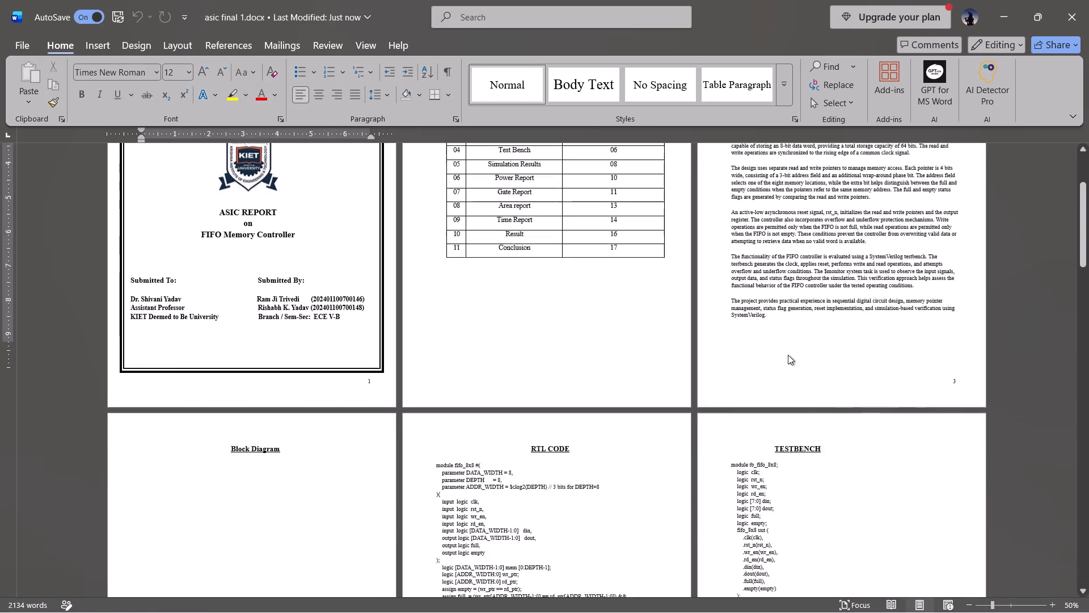
{"action": "scroll", "coordinate": [788, 355], "scroll_direction": "down", "scroll_amount": 1}
{"action": "left_click", "coordinate": [203, 322]}
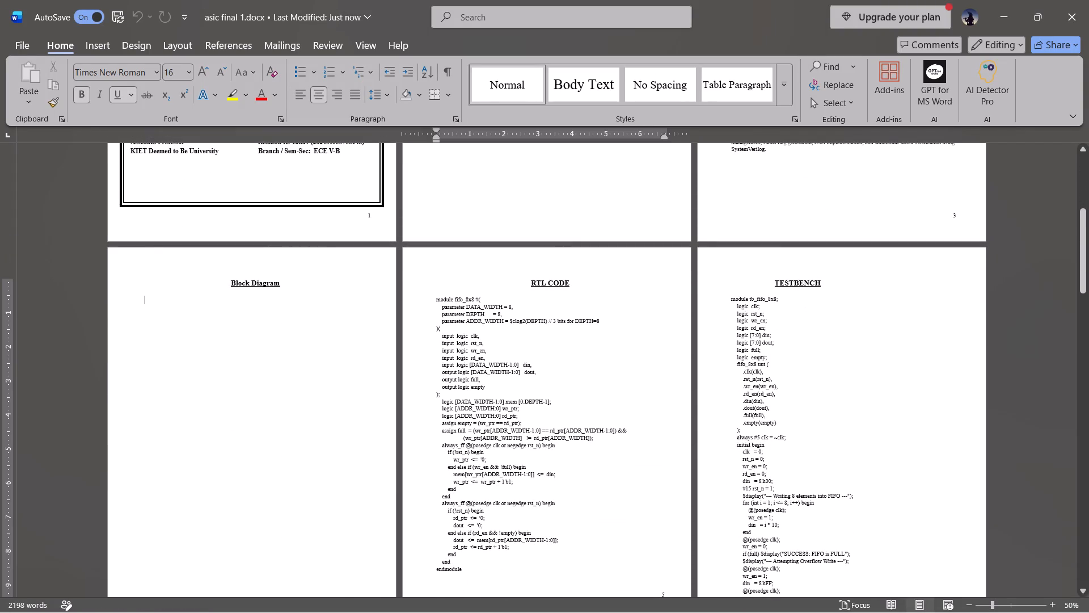
{"action": "left_click", "coordinate": [90, 49]}
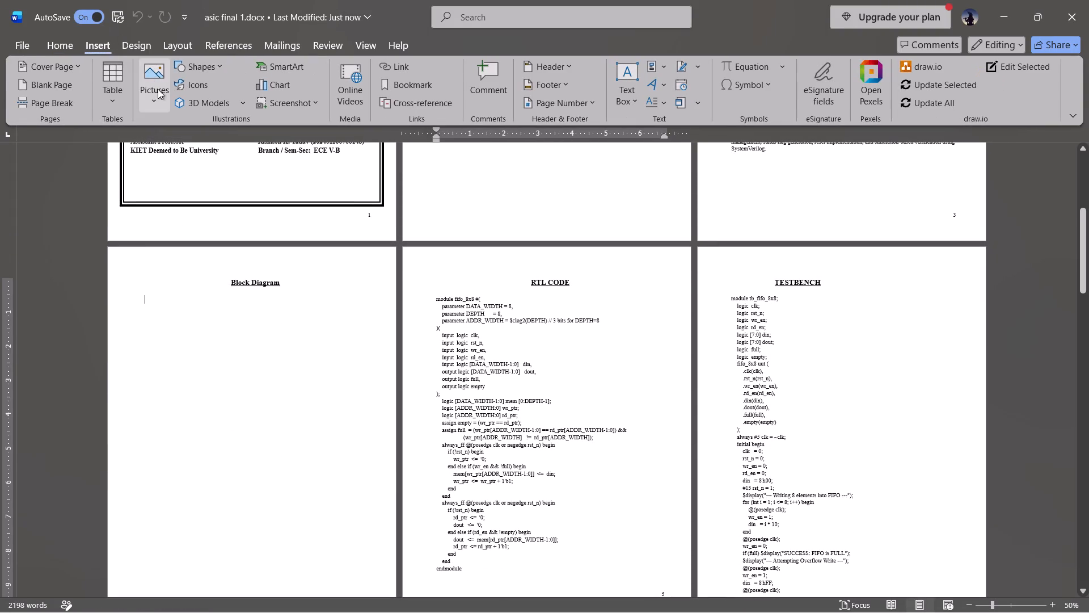
{"action": "left_click", "coordinate": [147, 103]}
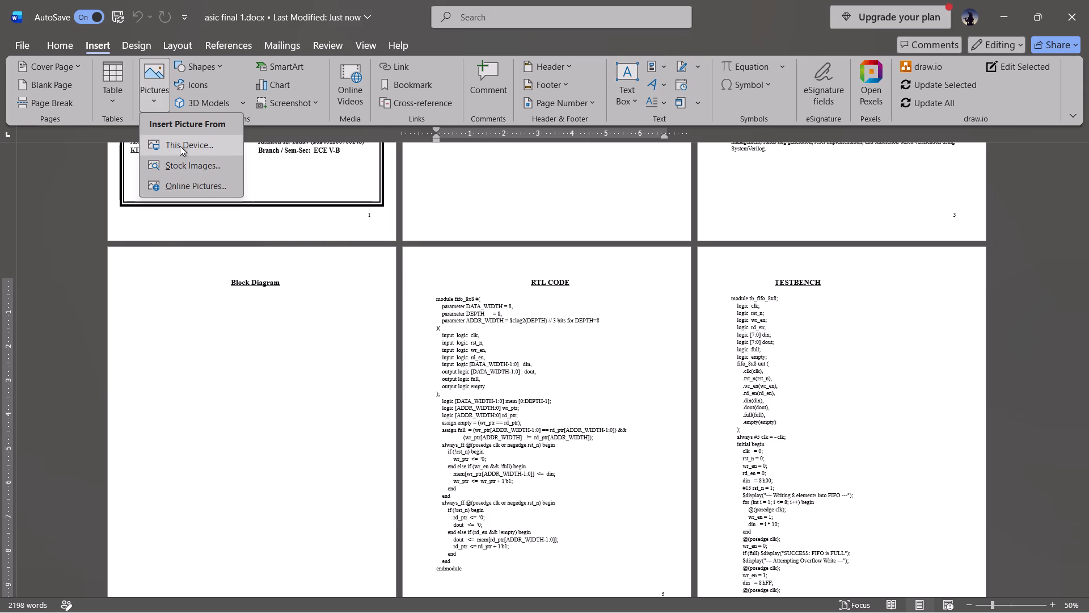
{"action": "left_click", "coordinate": [180, 146]}
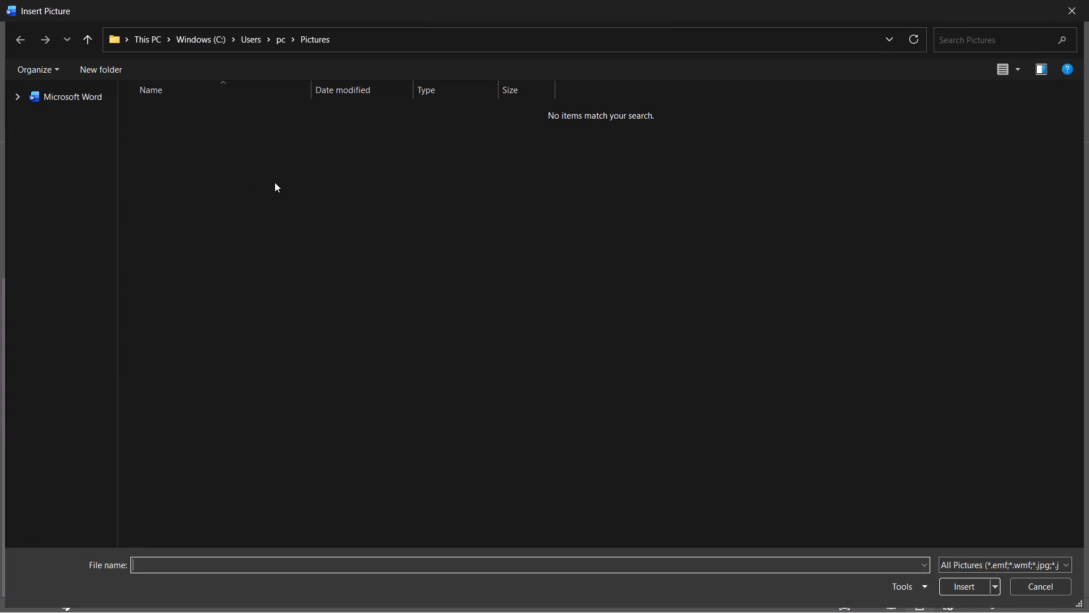
{"action": "left_click", "coordinate": [83, 211]}
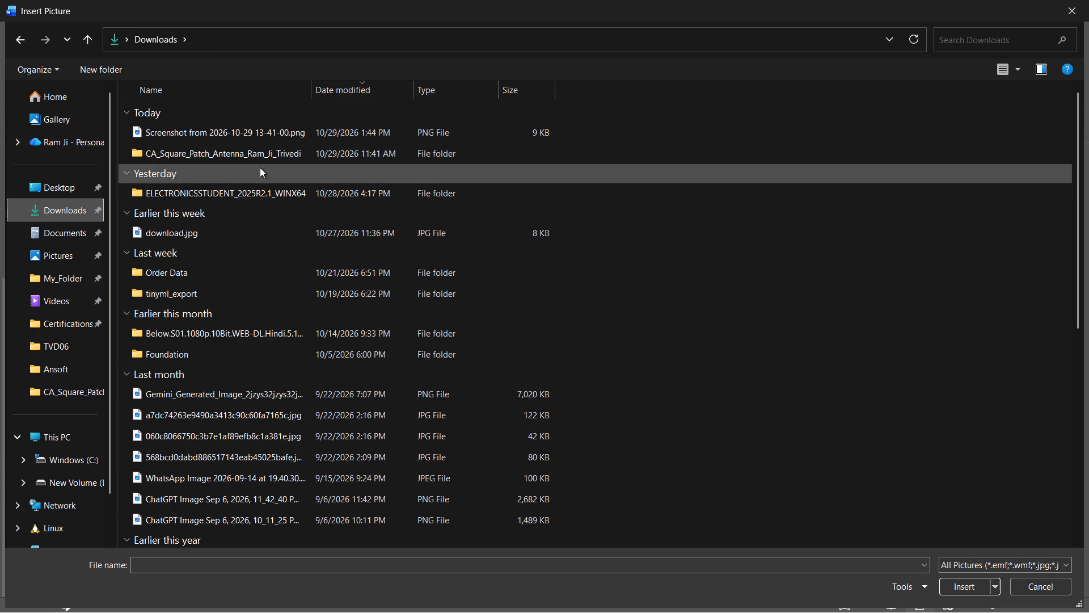
{"action": "scroll", "coordinate": [271, 137], "scroll_direction": "up", "scroll_amount": 2}
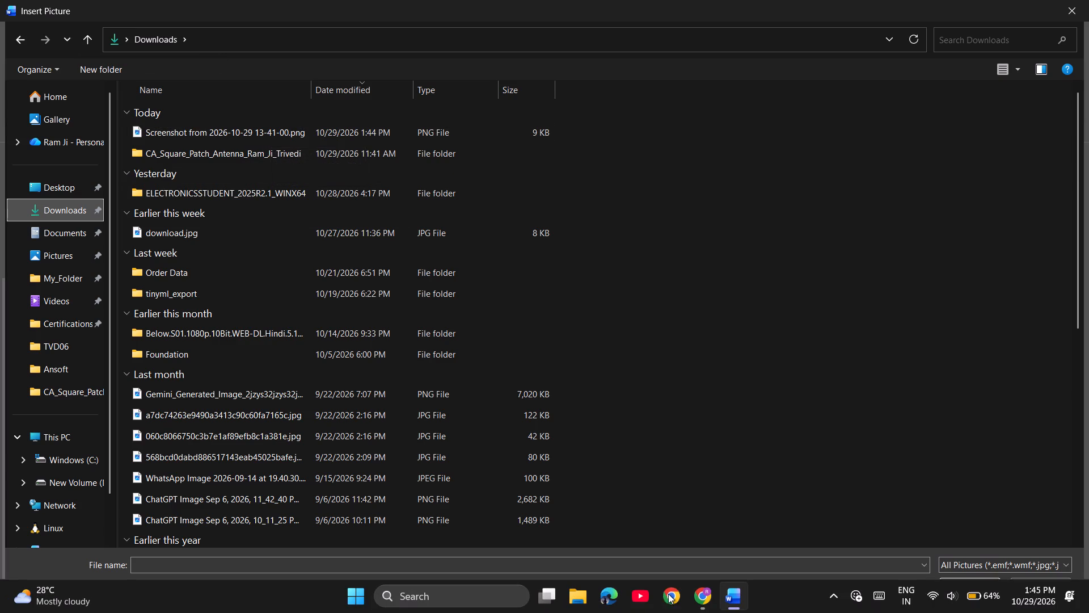
{"action": "left_click", "coordinate": [696, 600]}
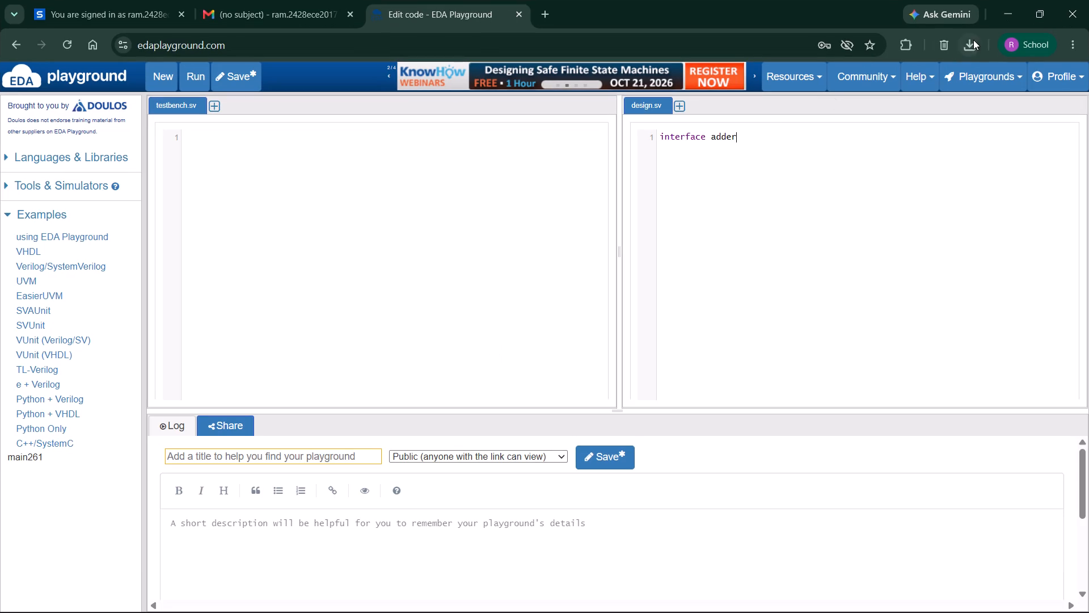
{"action": "left_click", "coordinate": [977, 38]}
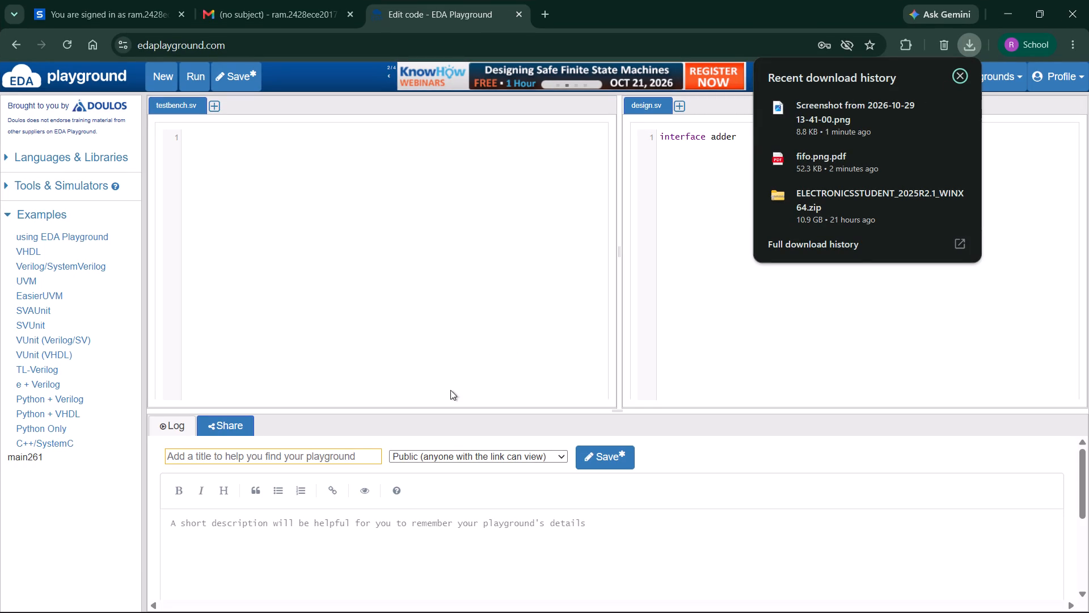
{"action": "left_click", "coordinate": [258, 0]}
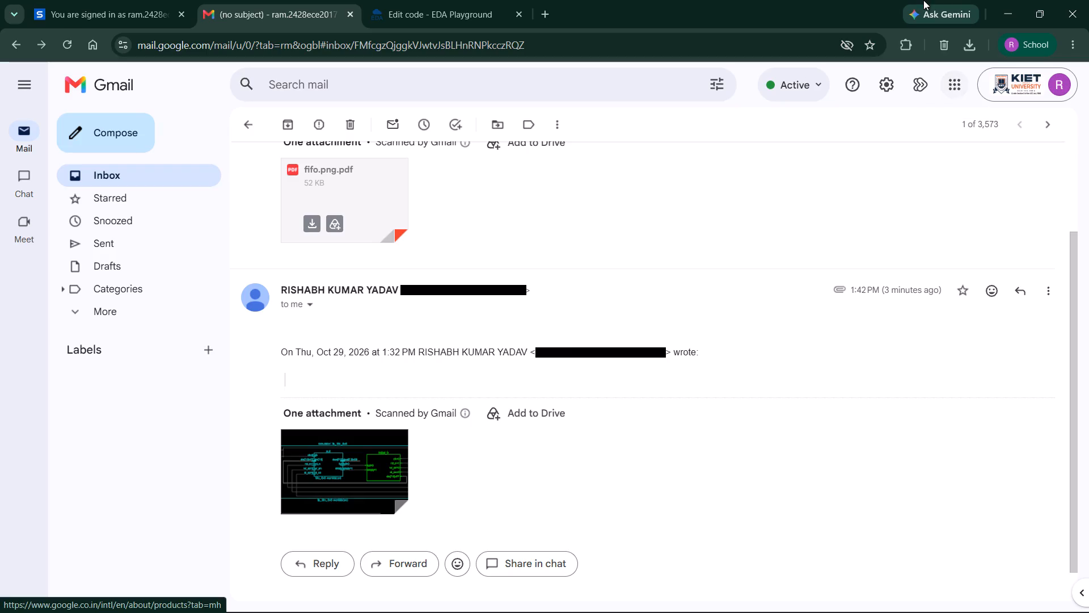
On the EDA Playground page, change the first line of design.sv to "interface full_adder_if;" and start a new line.
{"action": "left_click", "coordinate": [384, 7]}
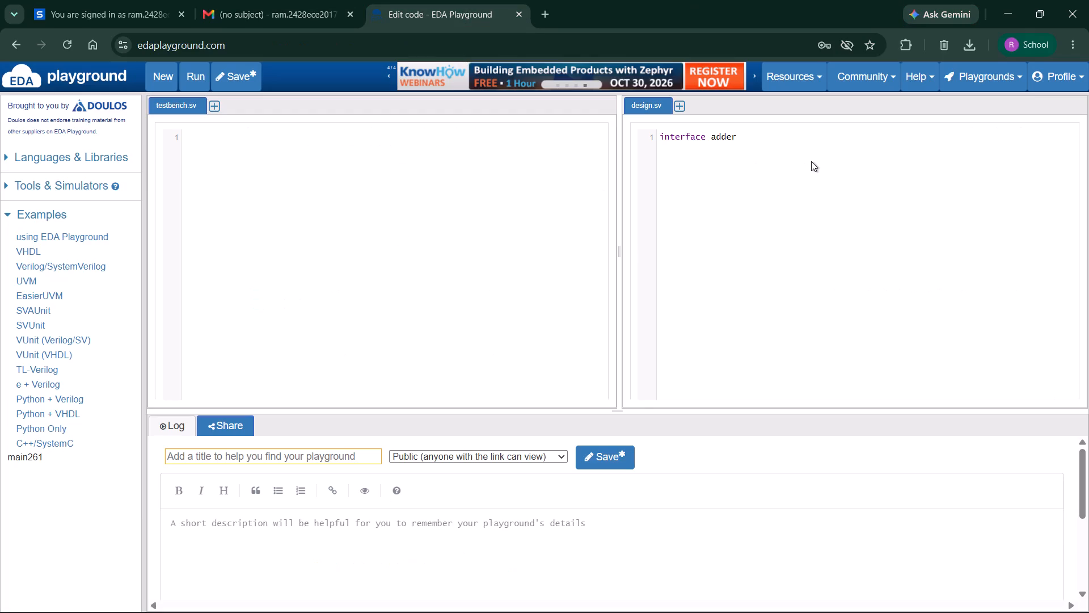
{"action": "key", "text": "BackSpace"}
{"action": "key", "text": "BackSpace"}
{"action": "key", "text": "BackSpace"}
{"action": "key", "text": "BackSpace"}
{"action": "key", "text": "BackSpace"}
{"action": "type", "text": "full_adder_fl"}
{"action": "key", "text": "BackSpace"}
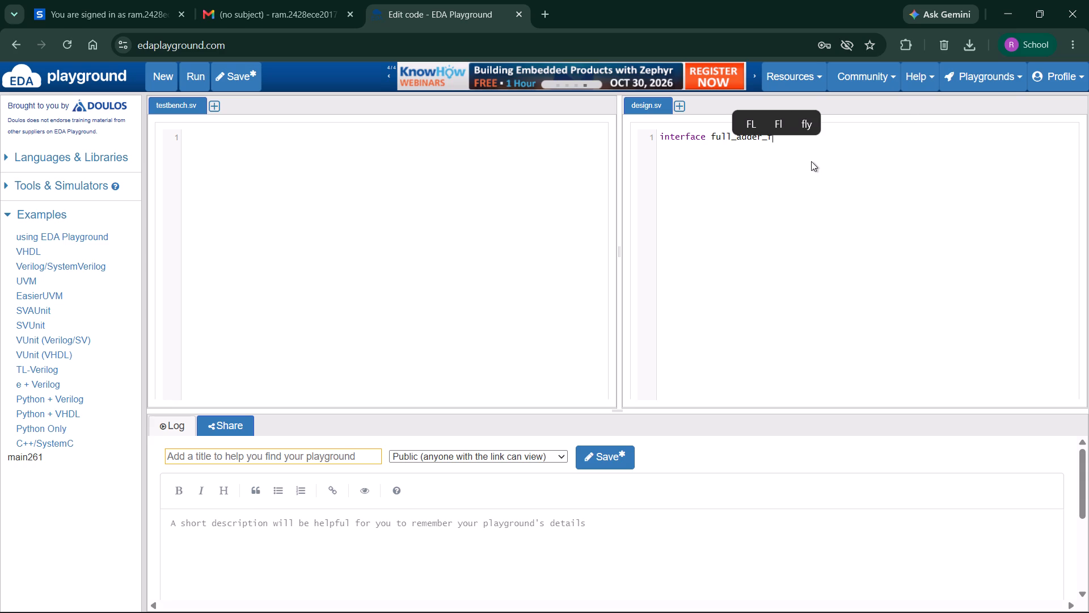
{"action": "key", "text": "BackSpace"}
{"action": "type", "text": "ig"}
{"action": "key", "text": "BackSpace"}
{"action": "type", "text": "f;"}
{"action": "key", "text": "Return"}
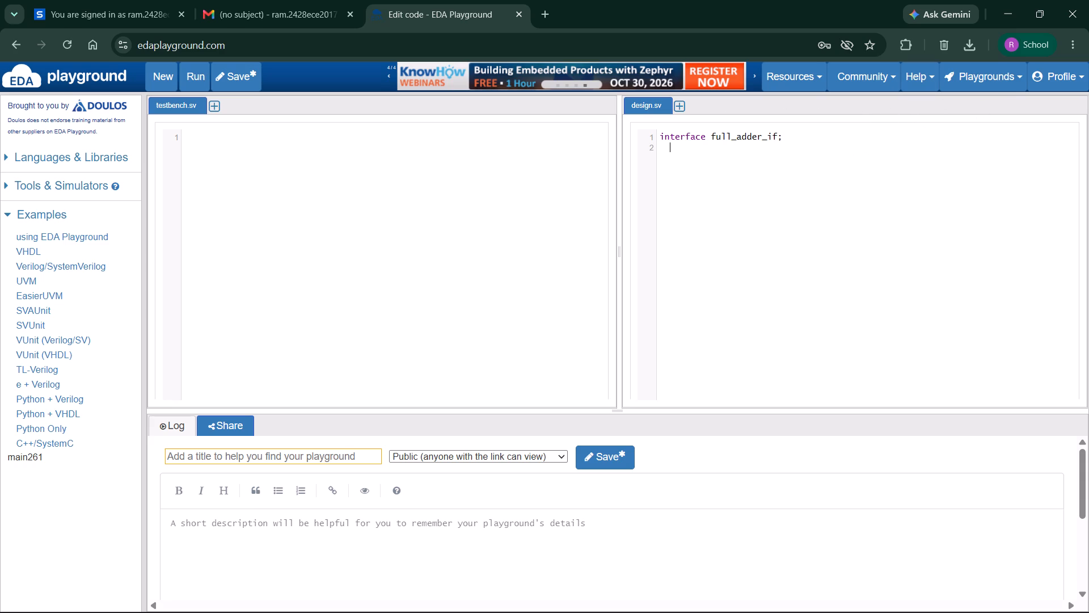
Declare the interface signals in design.sv as "logic a,b,cin;" and "logic sum,cout;" on separate lines.
{"action": "type", "text": "logic a,b,cin;"}
{"action": "key", "text": "Return"}
{"action": "type", "text": "logic sum,cout"}
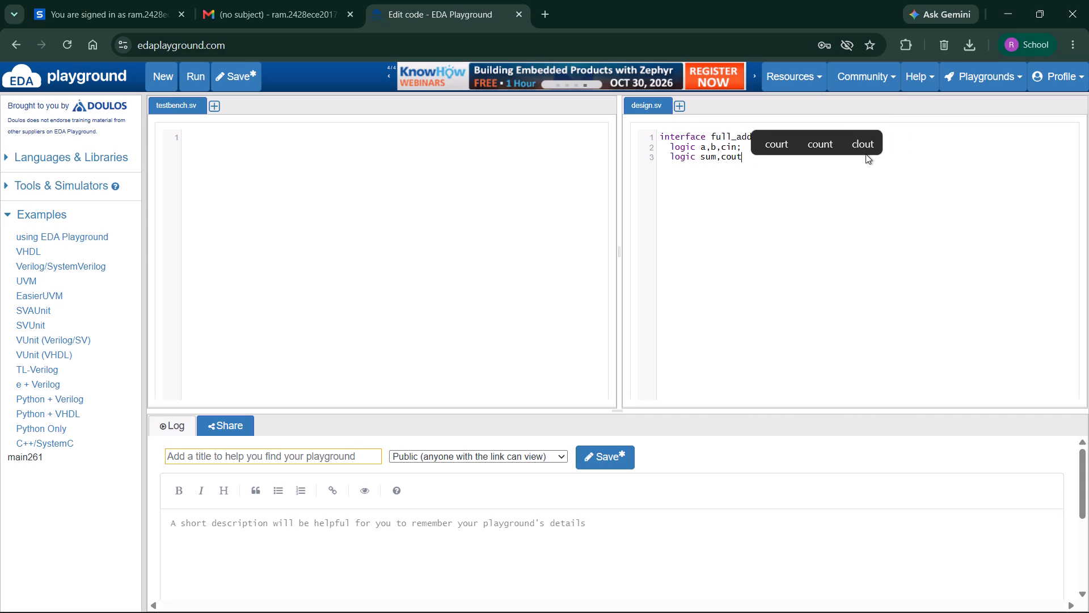
{"action": "key", "text": "semicolon"}
{"action": "key", "text": "Return"}
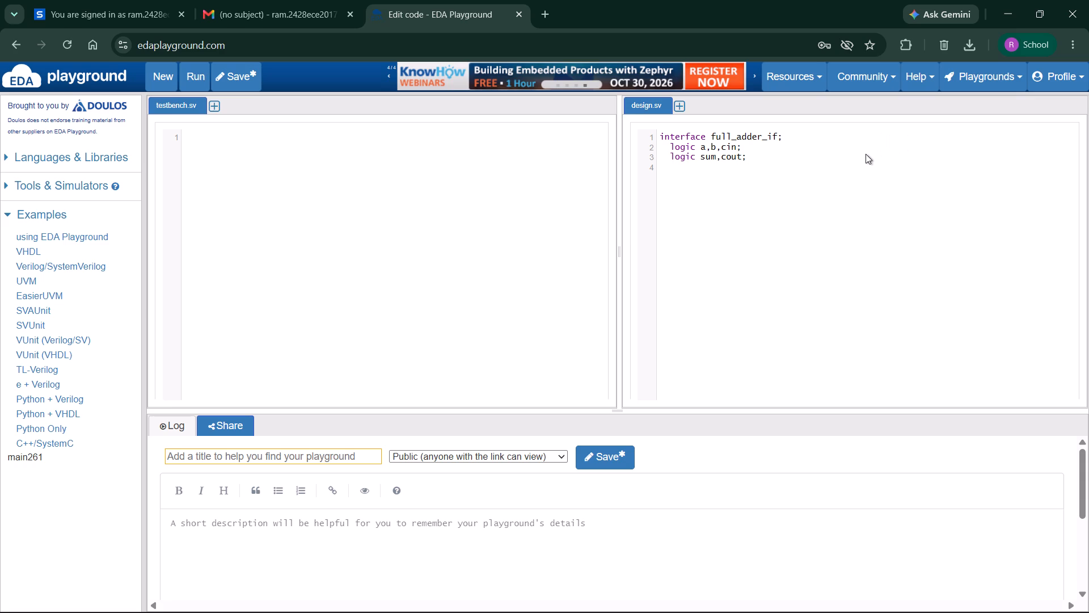
After a blank line, add the DUT modport with inputs a,b,cin and outputs sum,cout.
{"action": "key", "text": "Return"}
{"action": "type", "text": "modport("}
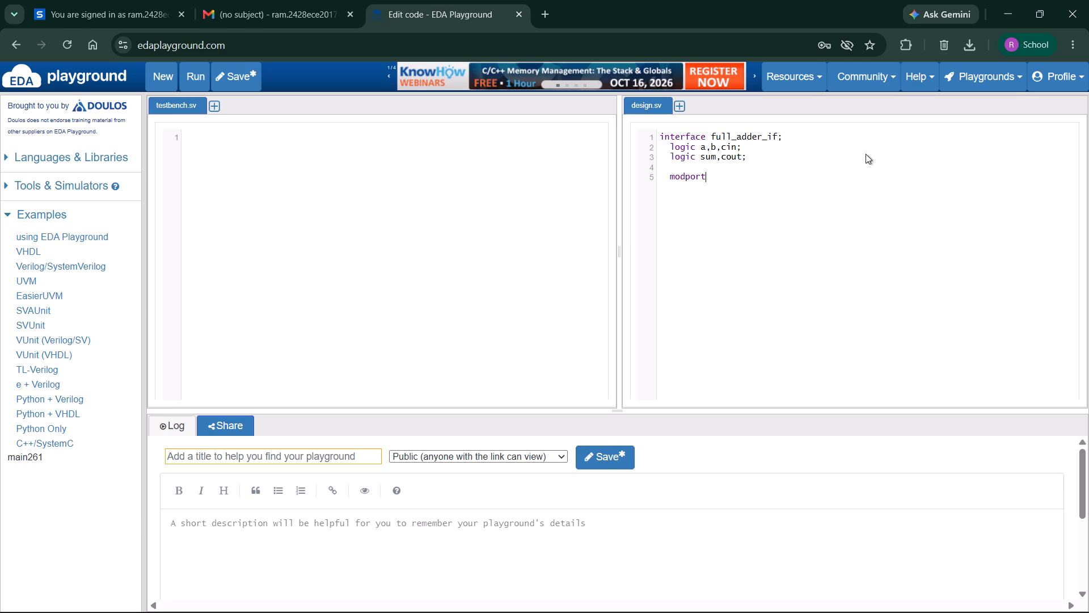
{"action": "key", "text": "BackSpace"}
{"action": "key", "text": "space"}
{"action": "type", "text": "DUT("}
{"action": "type", "text": "input a,"}
{"action": "type", "text": "b,cin,sum,"}
{"action": "key", "text": "BackSpace"}
{"action": "key", "text": "BackSpace"}
{"action": "key", "text": "BackSpace"}
{"action": "key", "text": "BackSpace"}
{"action": "key", "text": "BackSpace"}
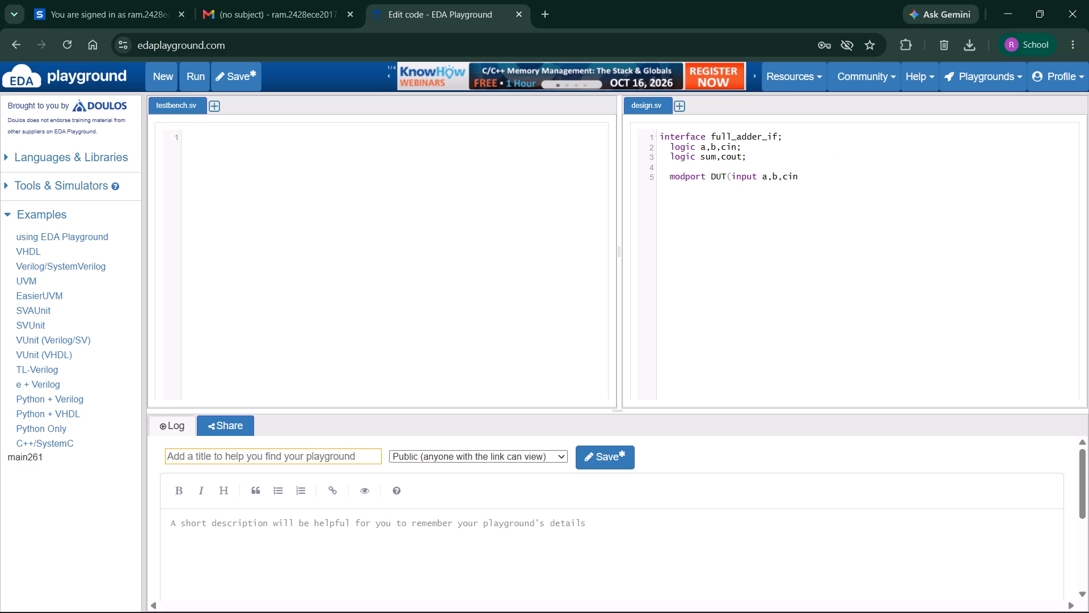
{"action": "type", "text": ",output sum,cout"}
{"action": "type", "text": ");"}
Add the TB modport below the DUT one, with outputs a,b,cin and inputs sum,cout.
{"action": "key", "text": "Return"}
{"action": "type", "text": "modport TB"}
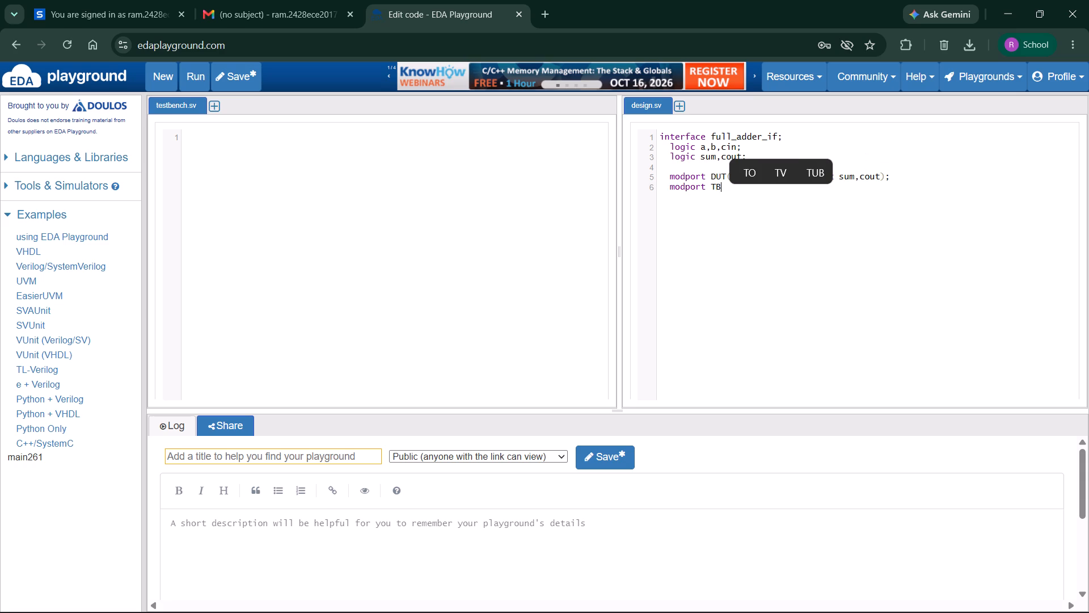
{"action": "type", "text": "(outu"}
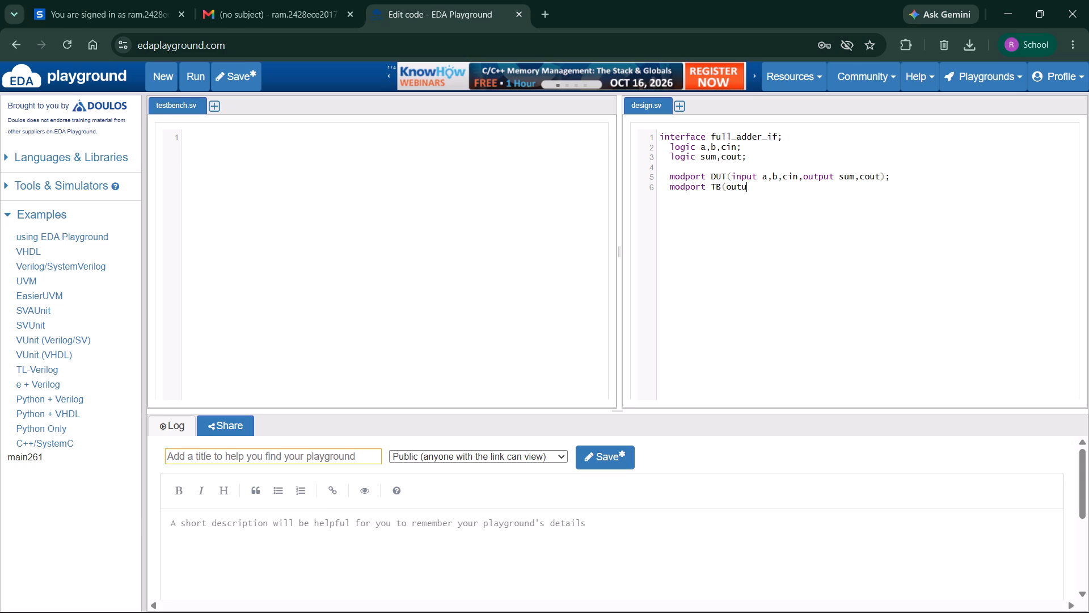
{"action": "key", "text": "BackSpace"}
{"action": "type", "text": "pot"}
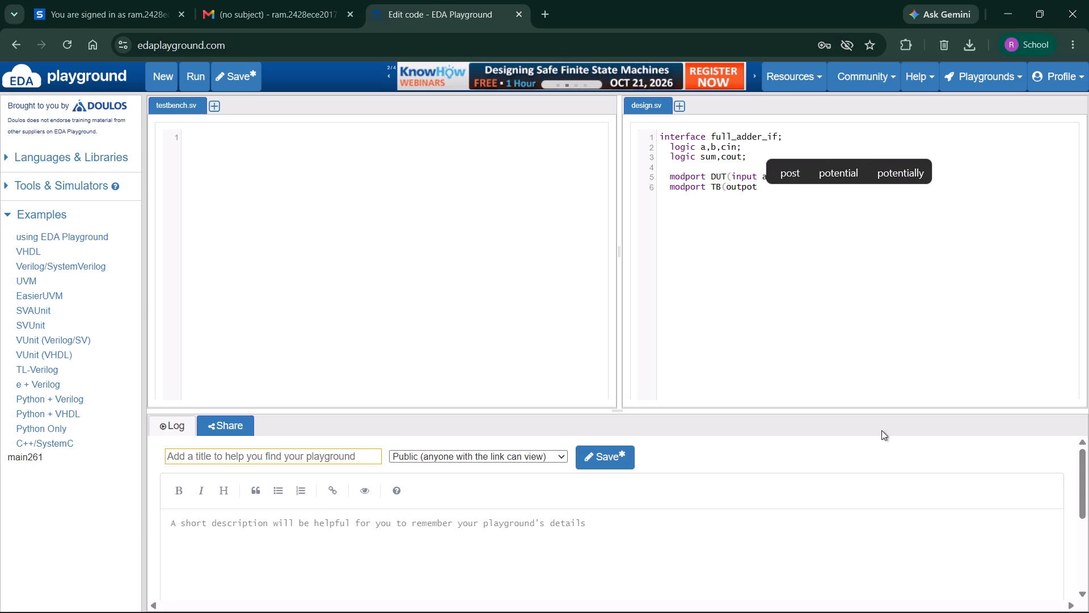
{"action": "key", "text": "BackSpace"}
{"action": "type", "text": "rt"}
{"action": "key", "text": "space"}
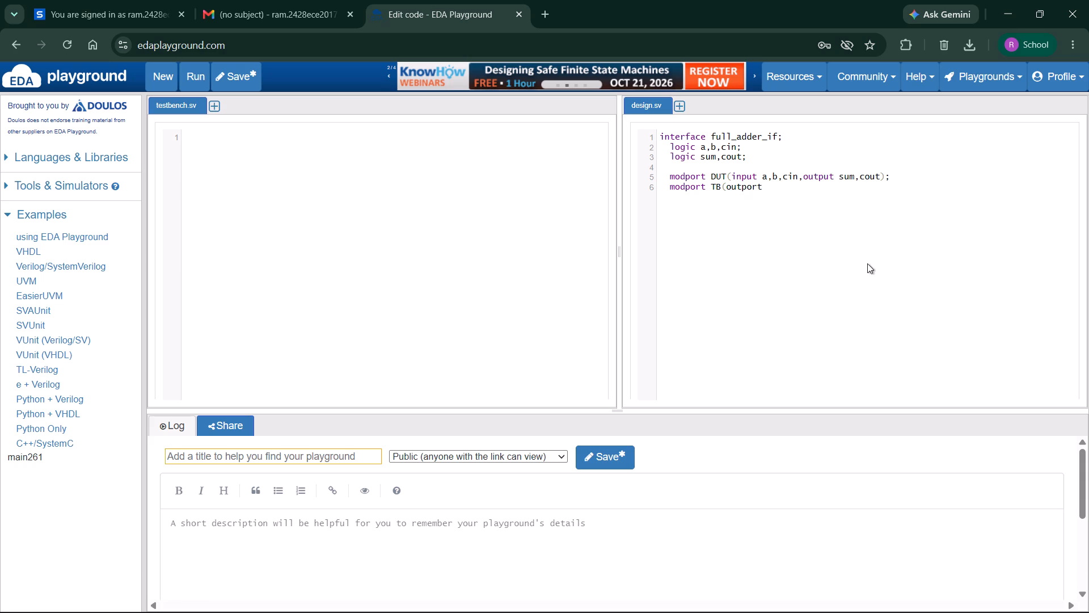
{"action": "type", "text": "a"}
{"action": "key", "text": "BackSpace"}
{"action": "key", "text": "BackSpace"}
{"action": "key", "text": "BackSpace"}
{"action": "key", "text": "BackSpace"}
{"action": "key", "text": "BackSpace"}
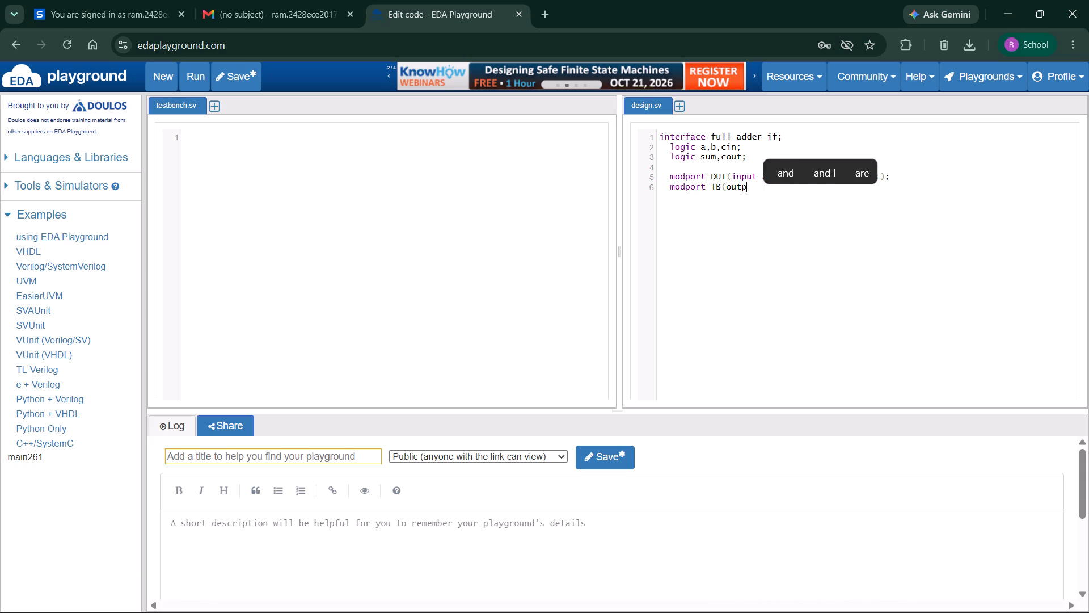
{"action": "type", "text": "ut a"}
{"action": "key", "text": "b"}
{"action": "key", "text": "BackSpace"}
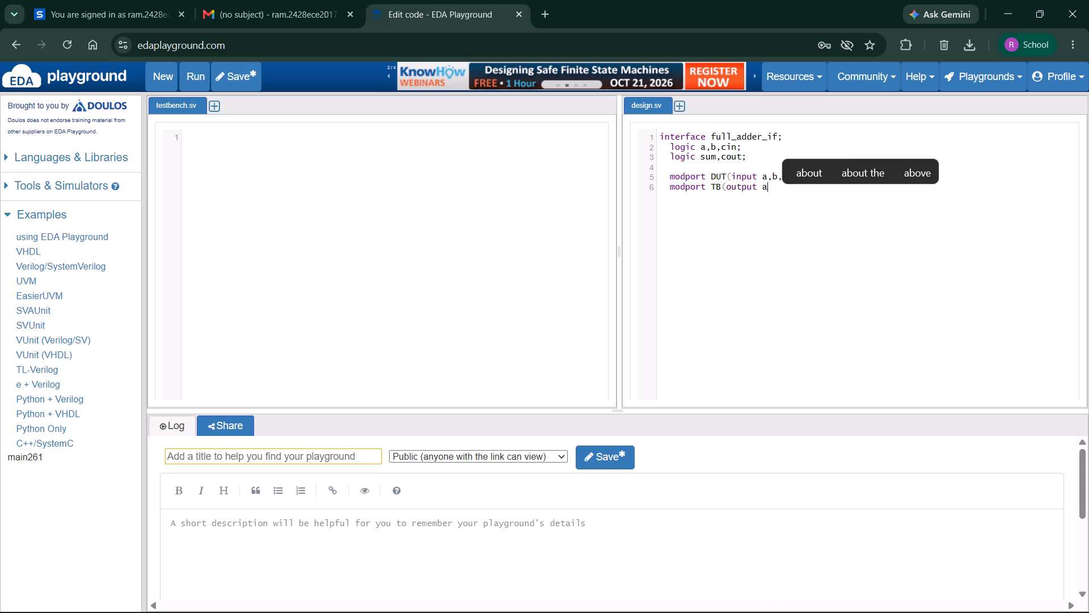
{"action": "key", "text": "comma"}
{"action": "type", "text": "b,cin,"}
{"action": "type", "text": "input sum,cout"}
{"action": "type", "text": ");"}
{"action": "key", "text": "Return"}
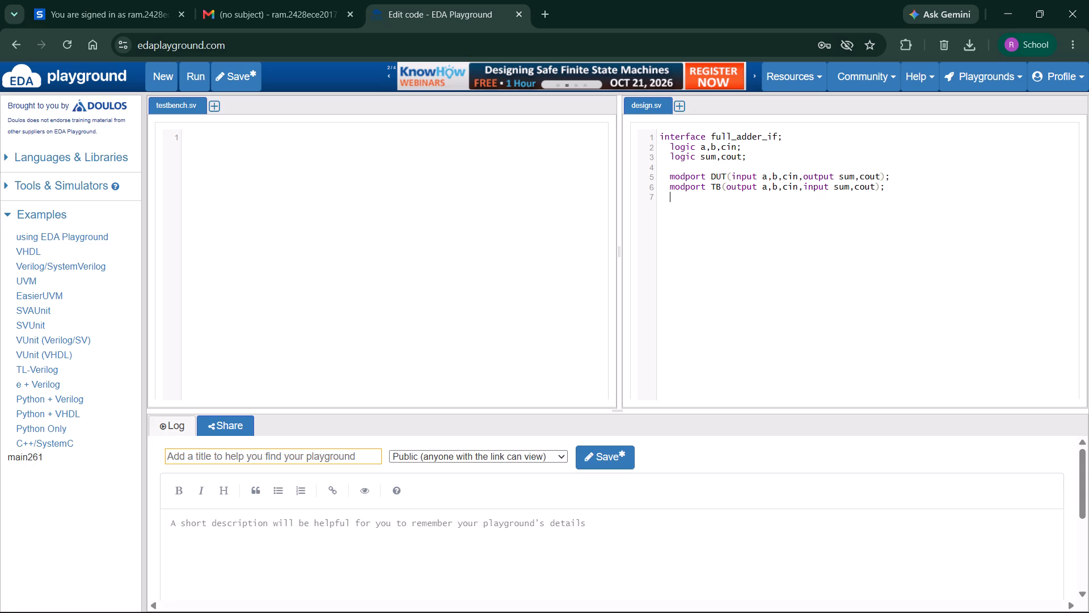
Close the full_adder_if definition with endinterface after a blank line.
{"action": "key", "text": "Return"}
{"action": "type", "text": "endinterface"}
After a blank line below endinterface, start the module header "module full_adder(full_adder_if.DUT".
{"action": "key", "text": "Return"}
{"action": "key", "text": "Return"}
{"action": "type", "text": "module full_adde"}
{"action": "key", "text": "r"}
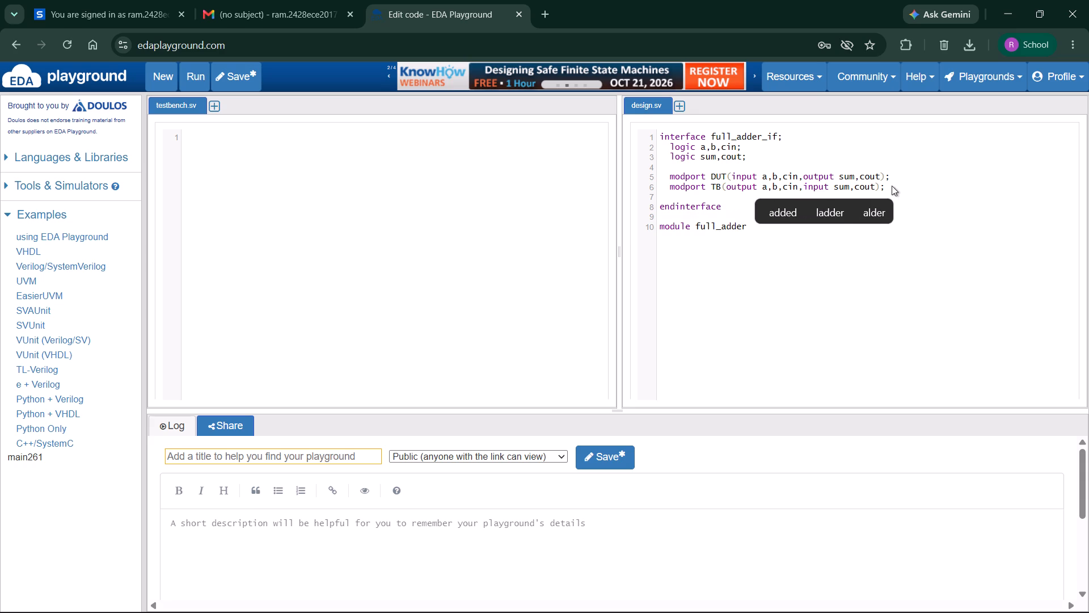
{"action": "type", "text": "(full_adder"}
{"action": "key", "text": "space"}
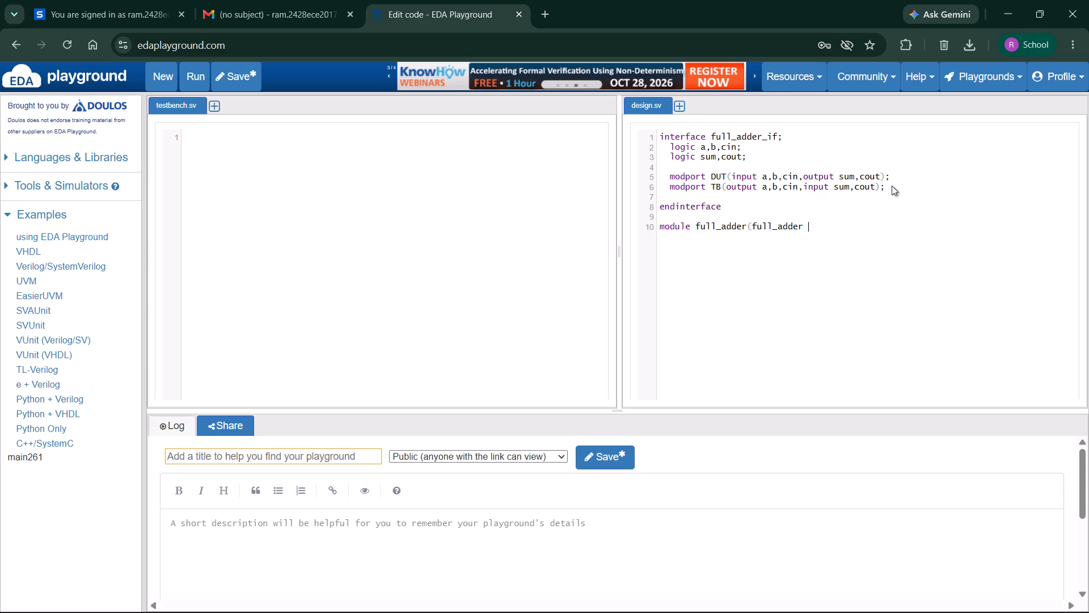
{"action": "key", "text": "BackSpace"}
{"action": "type", "text": "_if"}
{"action": "type", "text": ".DUT"}
{"action": "key", "text": "space"}
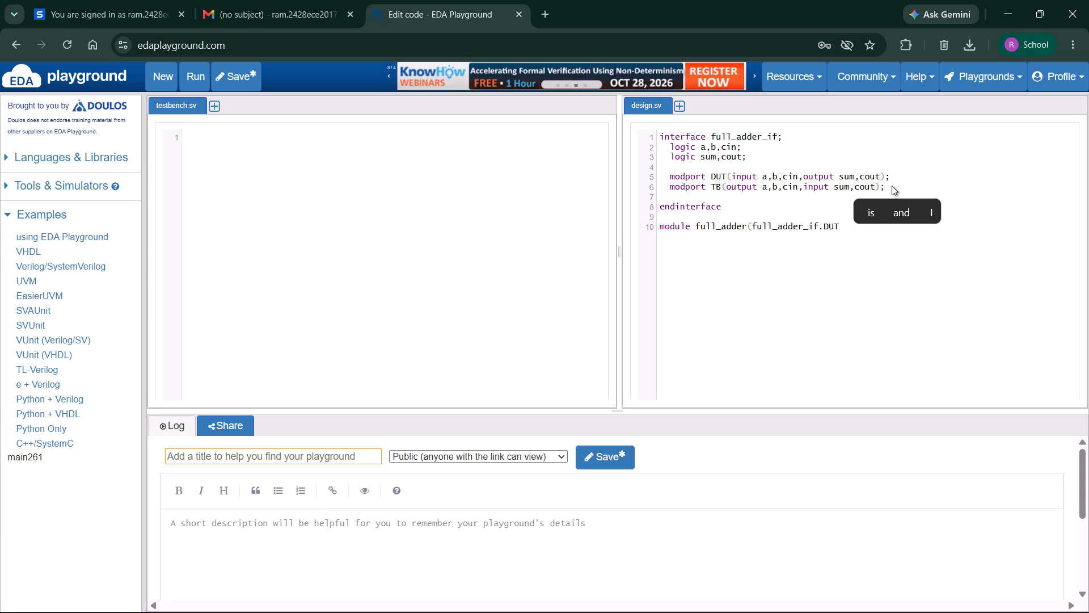
Complete the full_adder module header after full_adder_if.DUT with the port name "bus);" and begin a new line below it.
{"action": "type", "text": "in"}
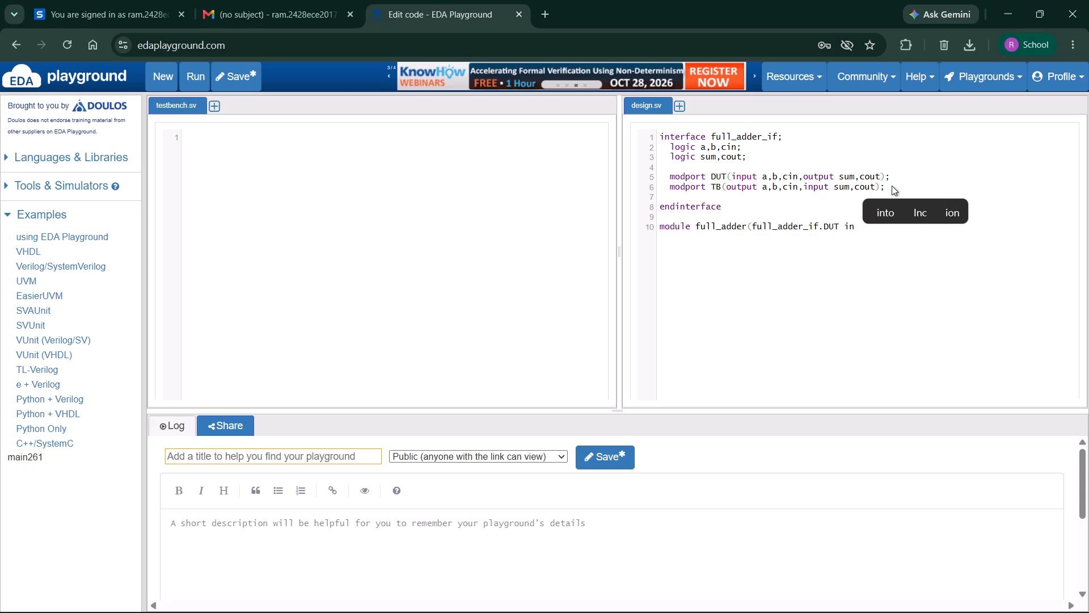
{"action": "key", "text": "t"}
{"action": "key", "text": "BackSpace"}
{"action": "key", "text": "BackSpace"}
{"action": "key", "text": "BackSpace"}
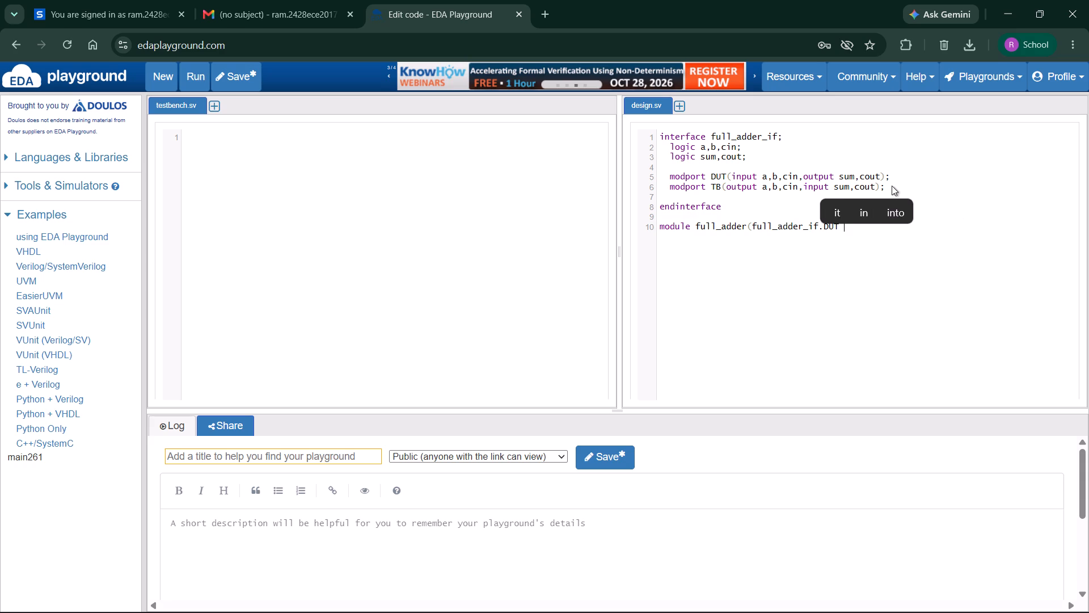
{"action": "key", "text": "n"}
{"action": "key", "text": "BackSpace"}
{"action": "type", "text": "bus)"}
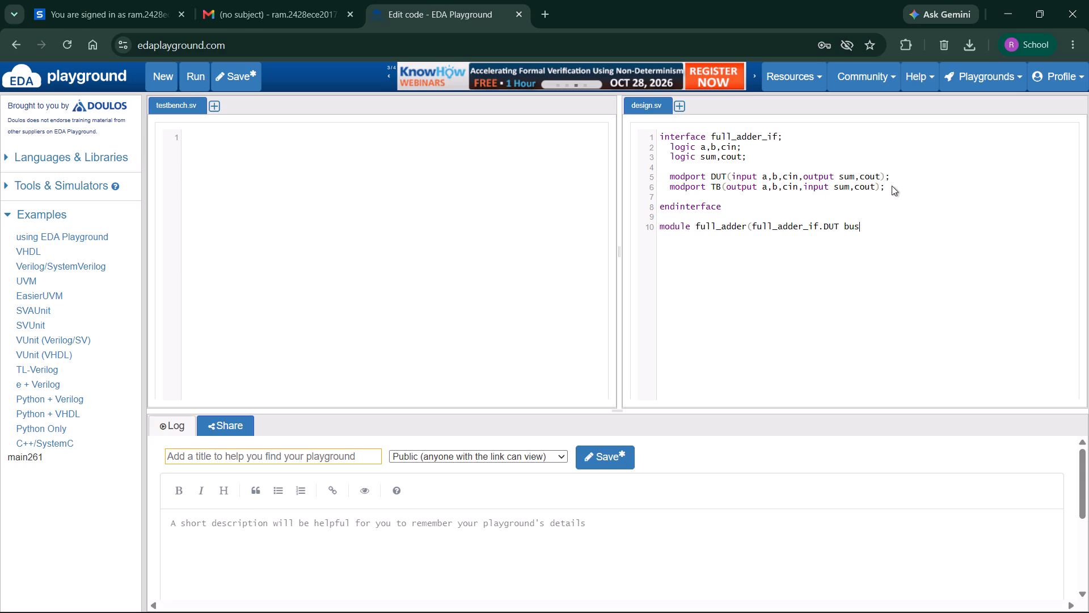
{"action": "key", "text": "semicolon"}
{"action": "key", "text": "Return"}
{"action": "left_click", "coordinate": [262, 142]}
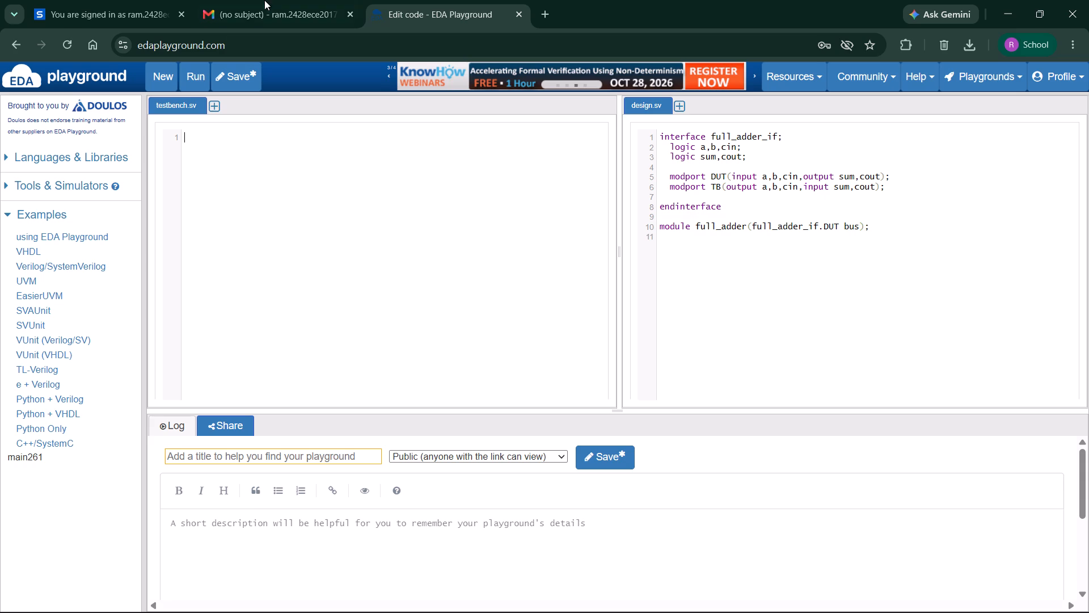
Switch to Gmail, check the attachments in the open no-subject conversation, and reload the page for the new message.
{"action": "left_click", "coordinate": [264, 0]}
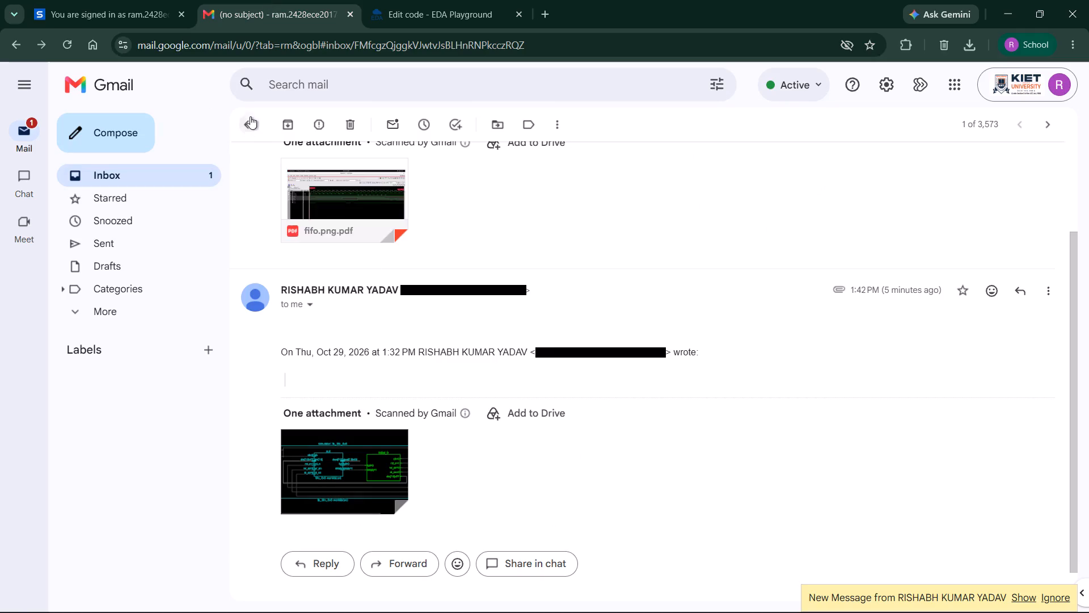
{"action": "scroll", "coordinate": [373, 418], "scroll_direction": "down", "scroll_amount": 2}
{"action": "scroll", "coordinate": [398, 319], "scroll_direction": "up", "scroll_amount": 2}
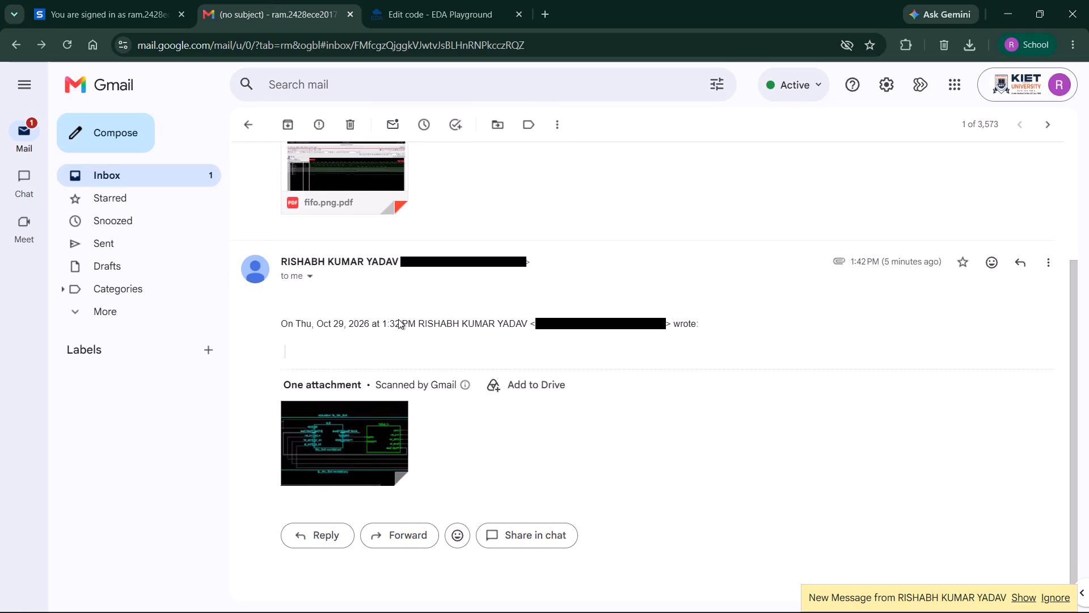
{"action": "scroll", "coordinate": [398, 319], "scroll_direction": "up", "scroll_amount": 5}
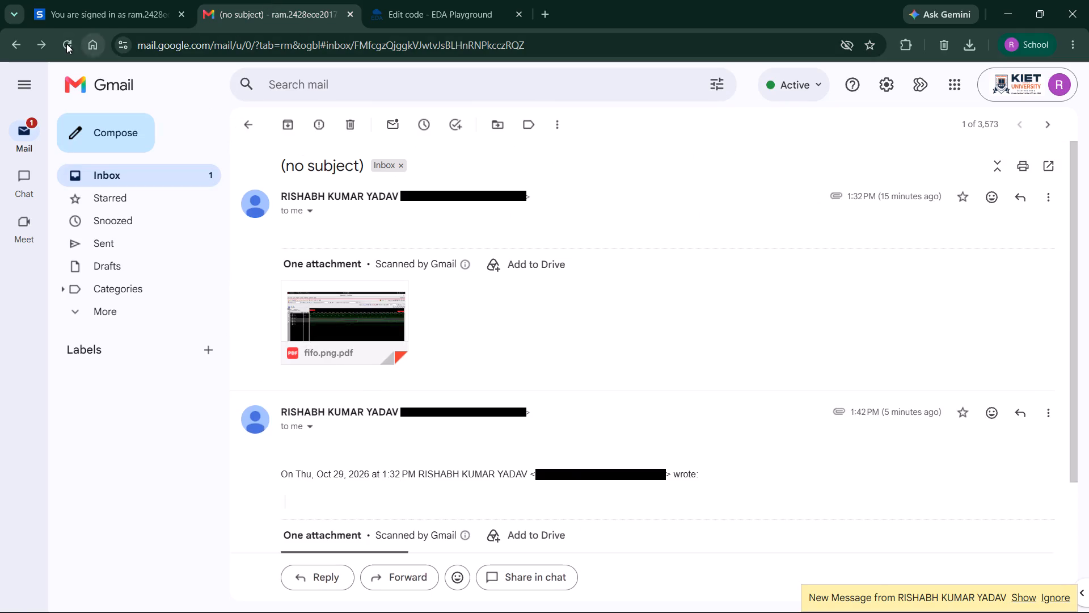
{"action": "left_click", "coordinate": [66, 44]}
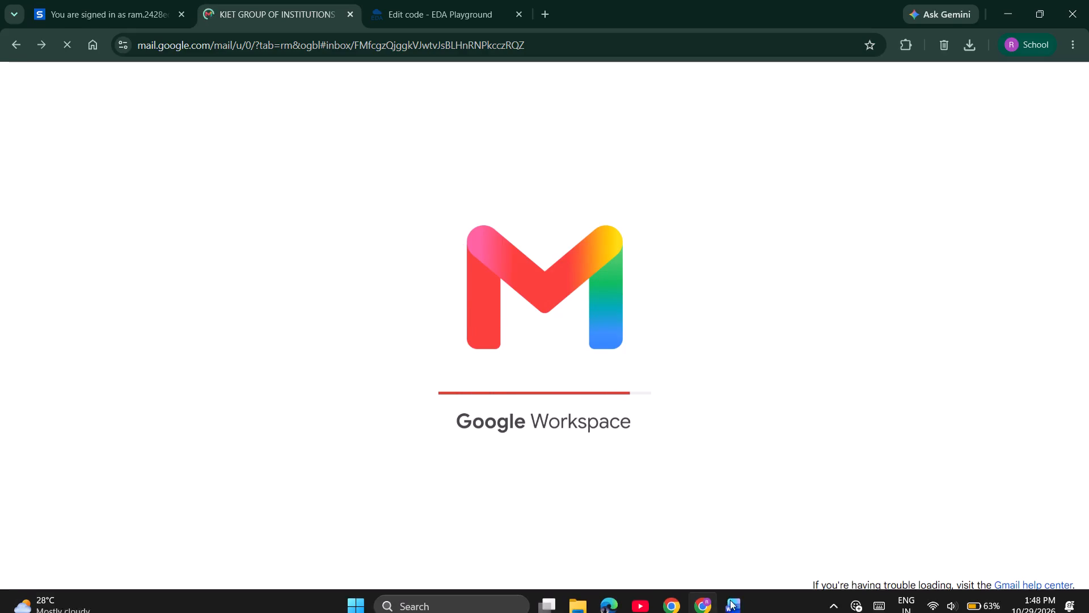
{"action": "left_click", "coordinate": [733, 584]}
{"action": "left_click", "coordinate": [259, 132]}
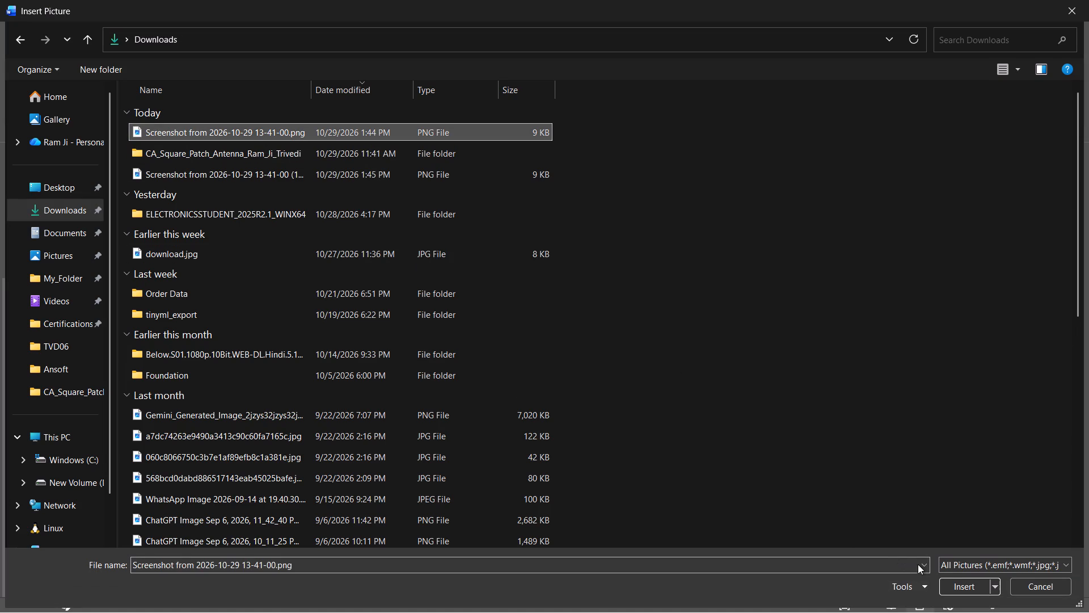
{"action": "left_click", "coordinate": [953, 585]}
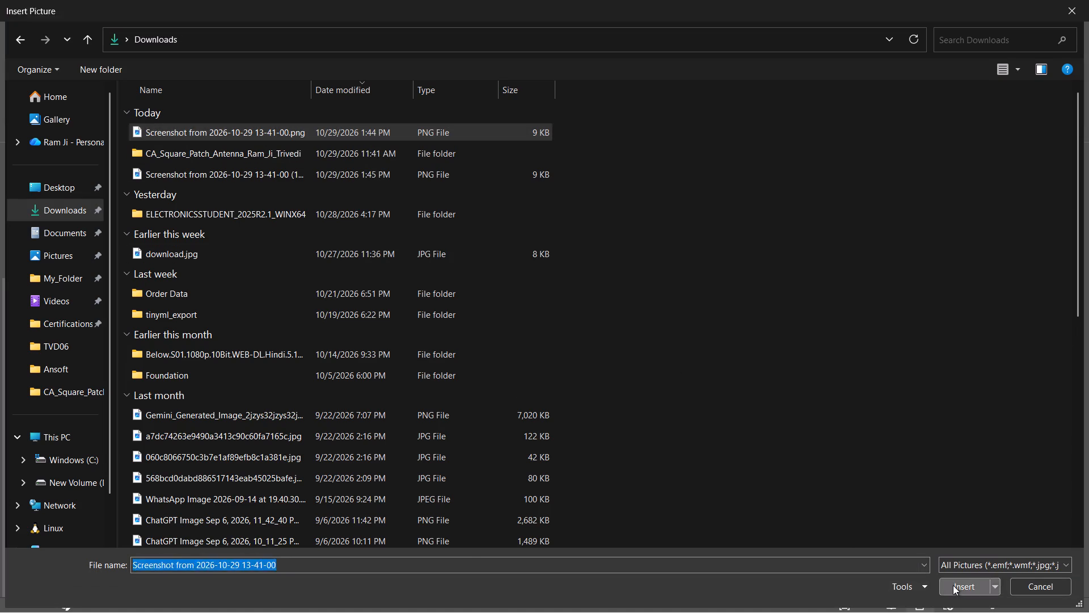
{"action": "left_click_drag", "start_coordinate": [547, 355], "coordinate": [508, 367]}
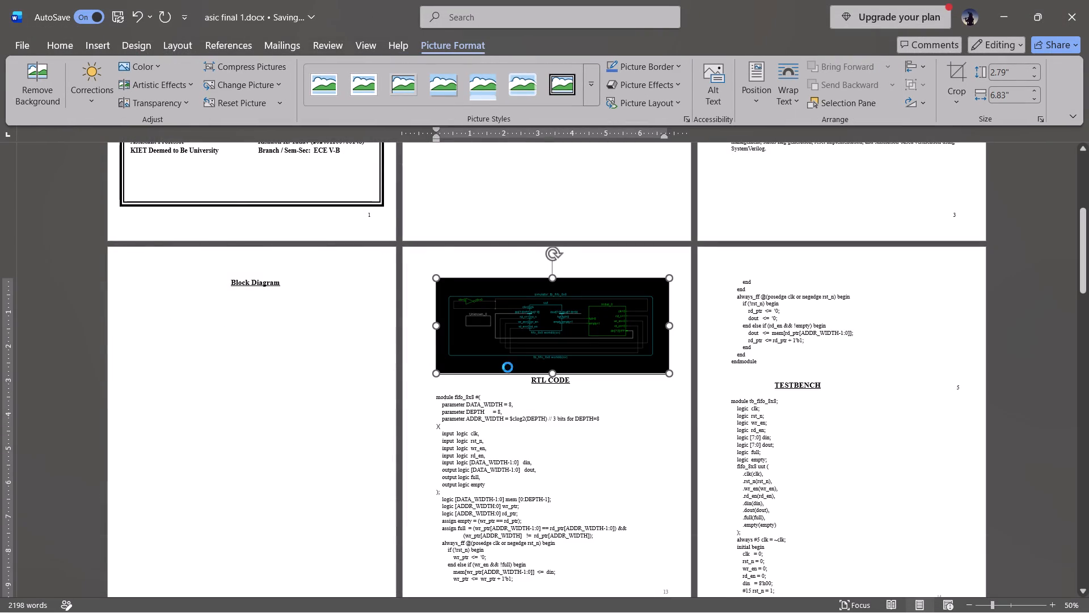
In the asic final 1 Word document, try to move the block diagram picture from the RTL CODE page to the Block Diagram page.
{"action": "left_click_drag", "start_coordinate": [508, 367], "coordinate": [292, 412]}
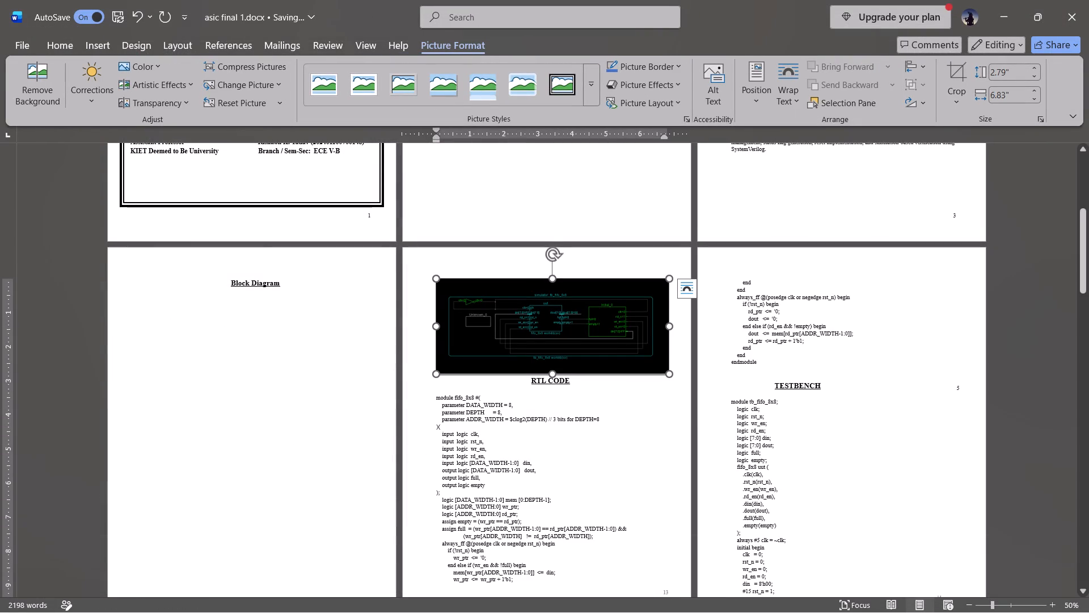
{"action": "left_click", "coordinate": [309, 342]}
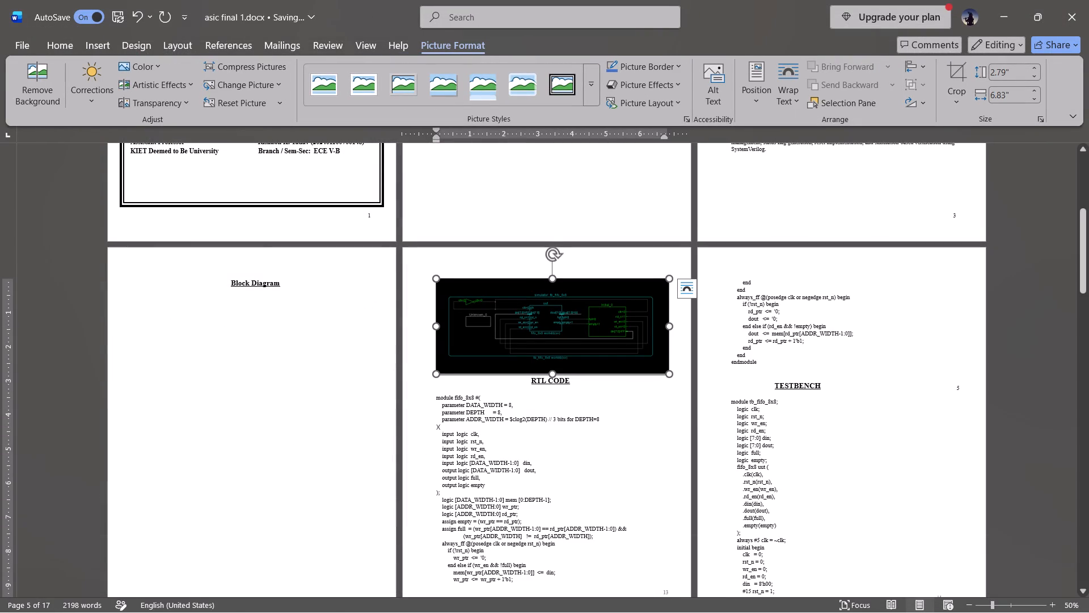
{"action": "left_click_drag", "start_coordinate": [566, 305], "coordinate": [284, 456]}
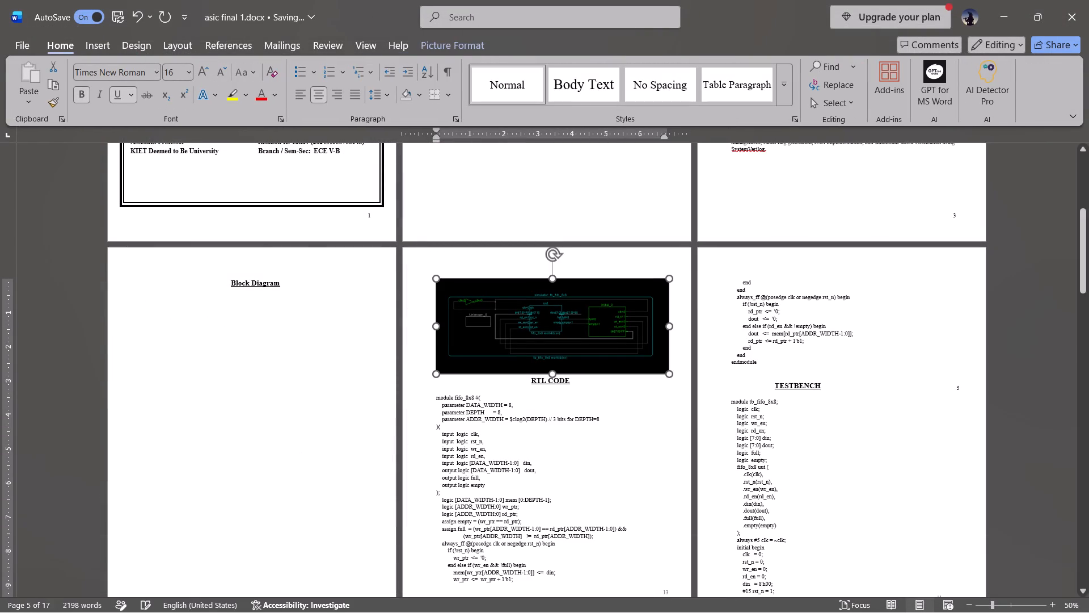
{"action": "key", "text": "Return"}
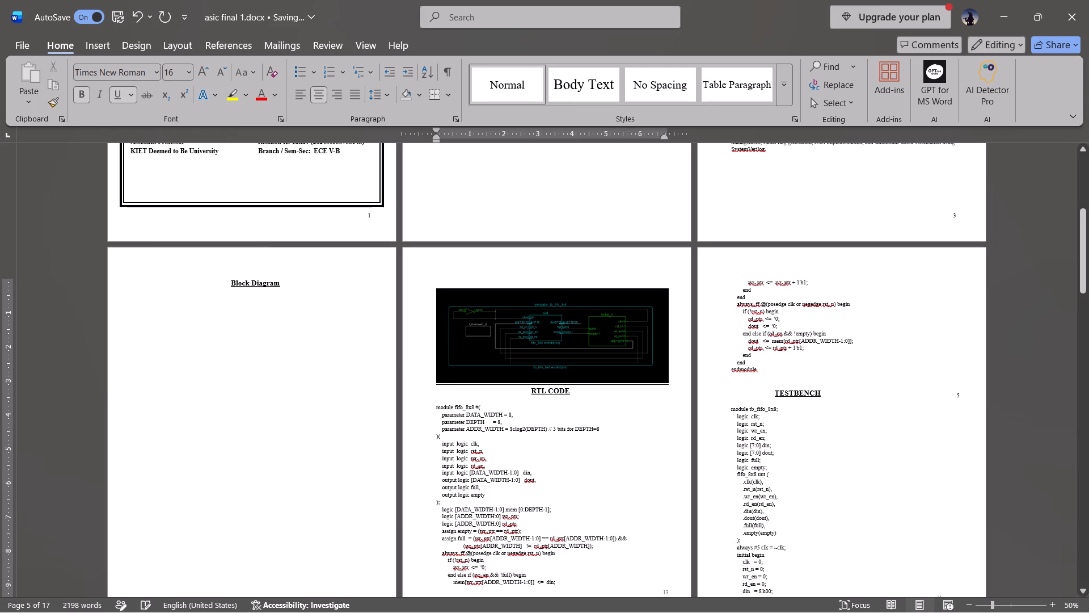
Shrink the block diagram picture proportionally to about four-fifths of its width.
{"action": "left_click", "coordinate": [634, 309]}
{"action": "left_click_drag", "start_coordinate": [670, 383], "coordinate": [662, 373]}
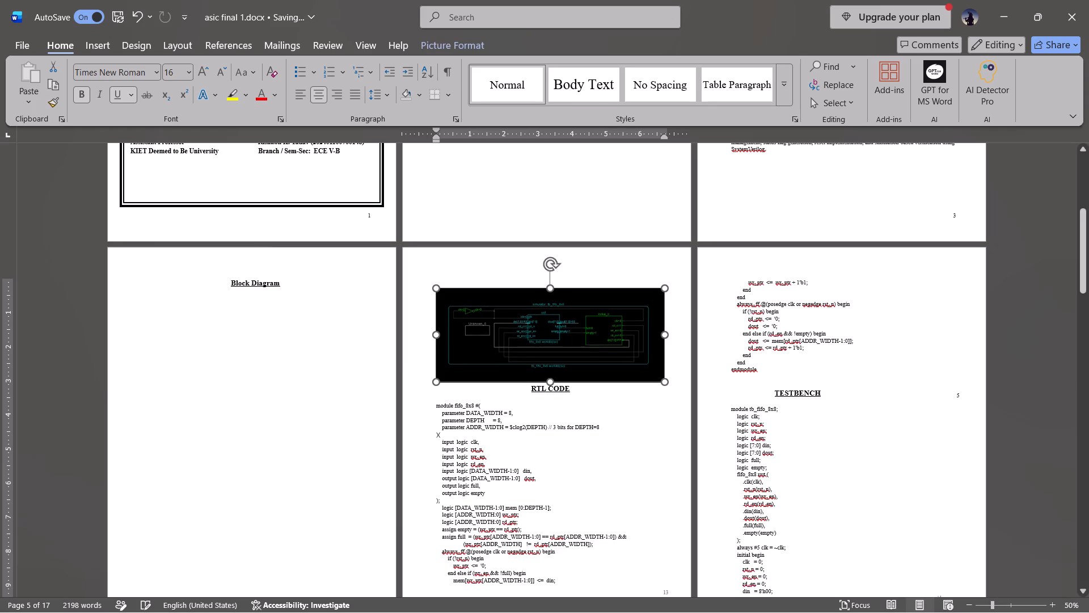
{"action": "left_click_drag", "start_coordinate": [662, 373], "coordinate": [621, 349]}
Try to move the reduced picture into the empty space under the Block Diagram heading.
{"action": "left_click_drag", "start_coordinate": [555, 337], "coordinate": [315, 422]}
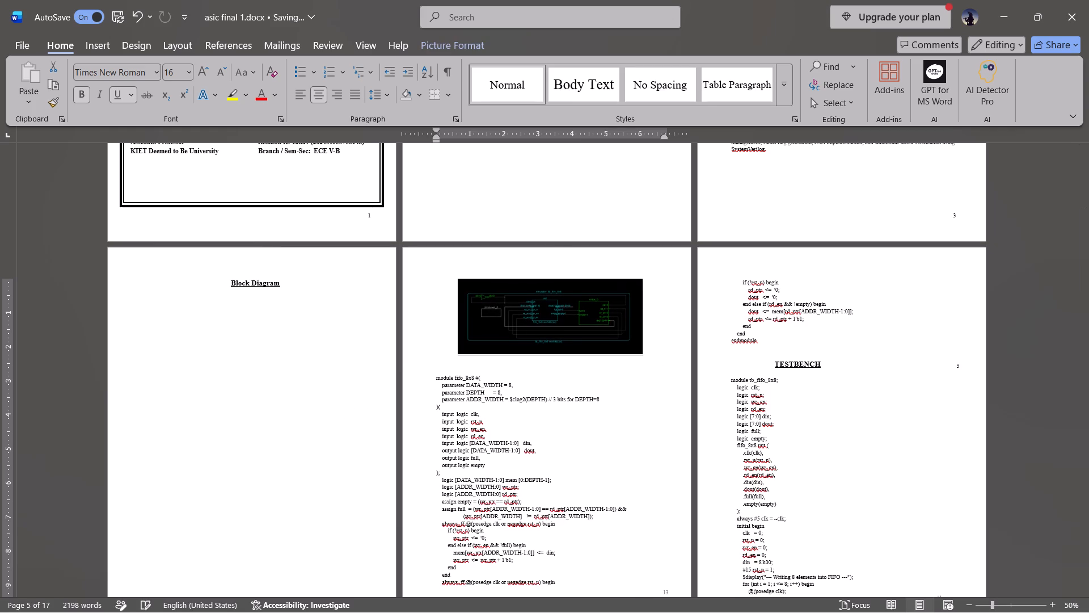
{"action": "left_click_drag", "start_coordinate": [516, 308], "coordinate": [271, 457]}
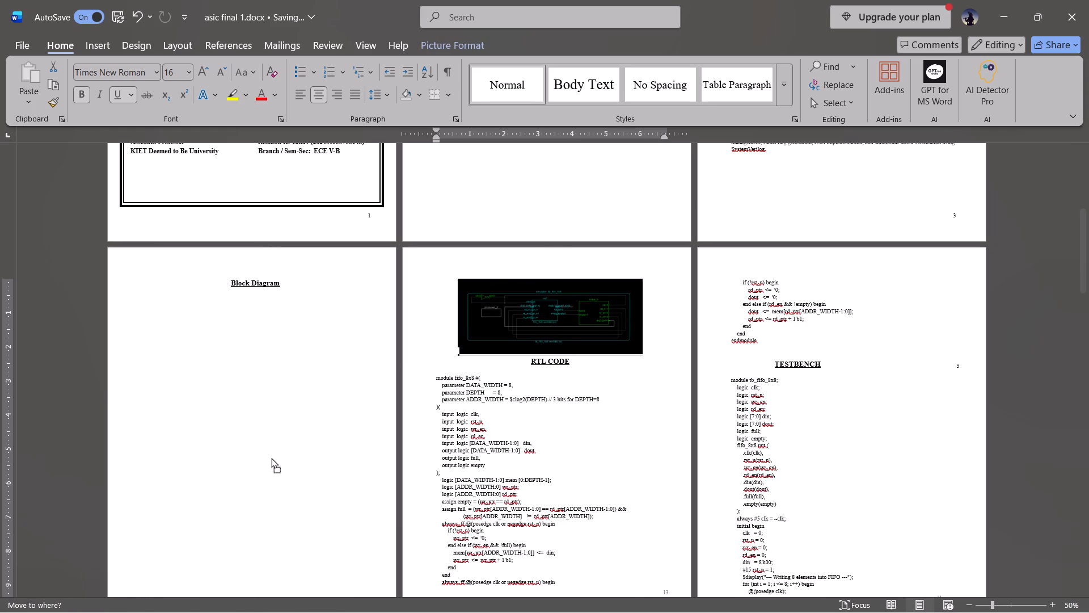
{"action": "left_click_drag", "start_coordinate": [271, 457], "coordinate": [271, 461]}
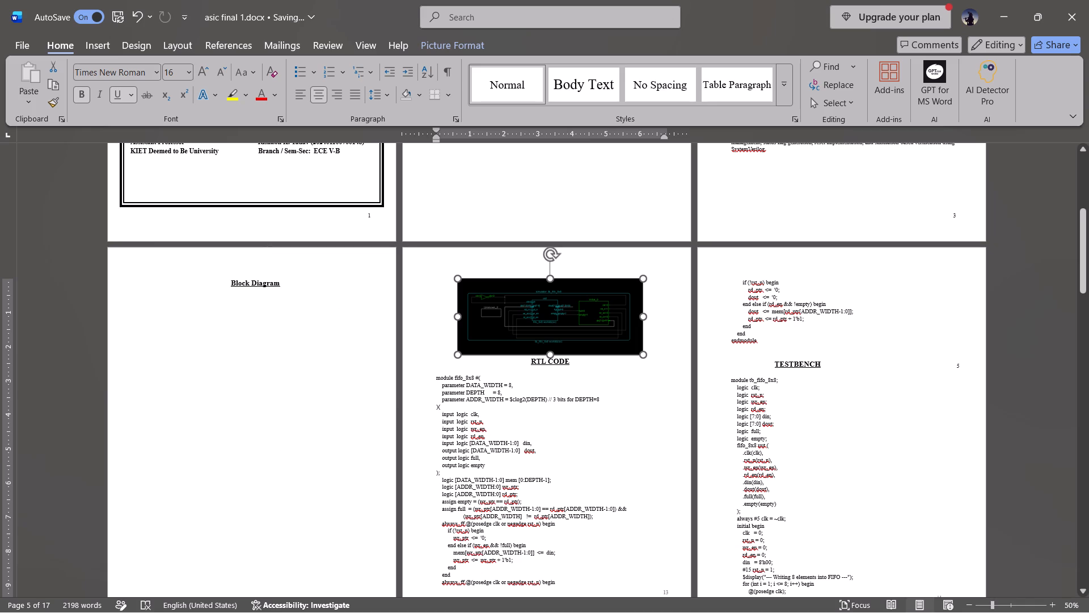
Cut the picture from above RTL CODE, try pasting it under the Block Diagram heading, and undo the paste.
{"action": "left_click", "coordinate": [449, 290]}
{"action": "left_click", "coordinate": [496, 306]}
{"action": "key", "text": "ctrl+x"}
{"action": "left_click", "coordinate": [220, 371]}
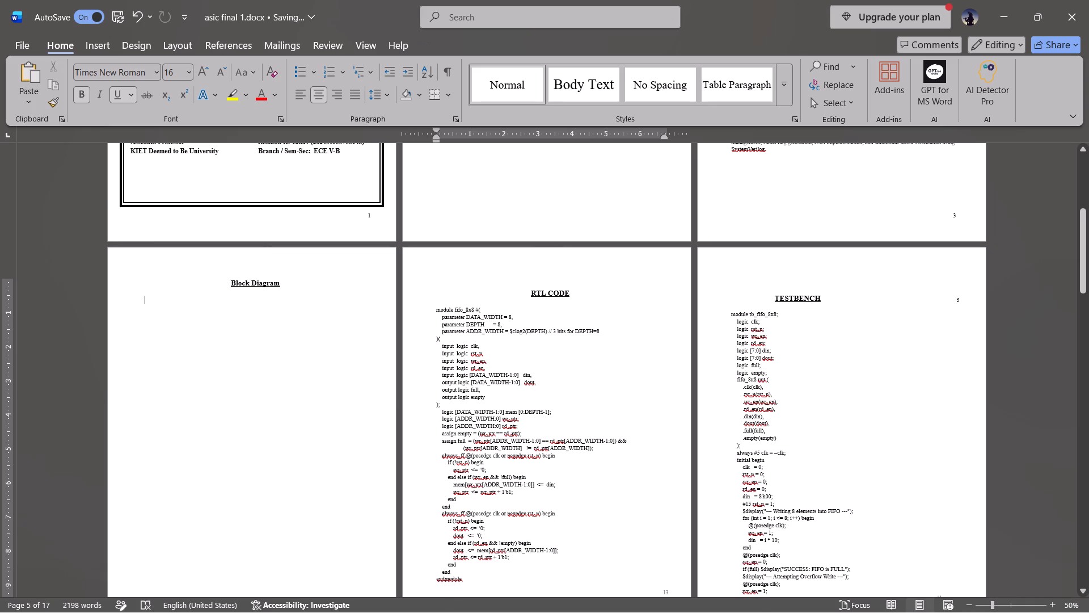
{"action": "key", "text": "ctrl+v"}
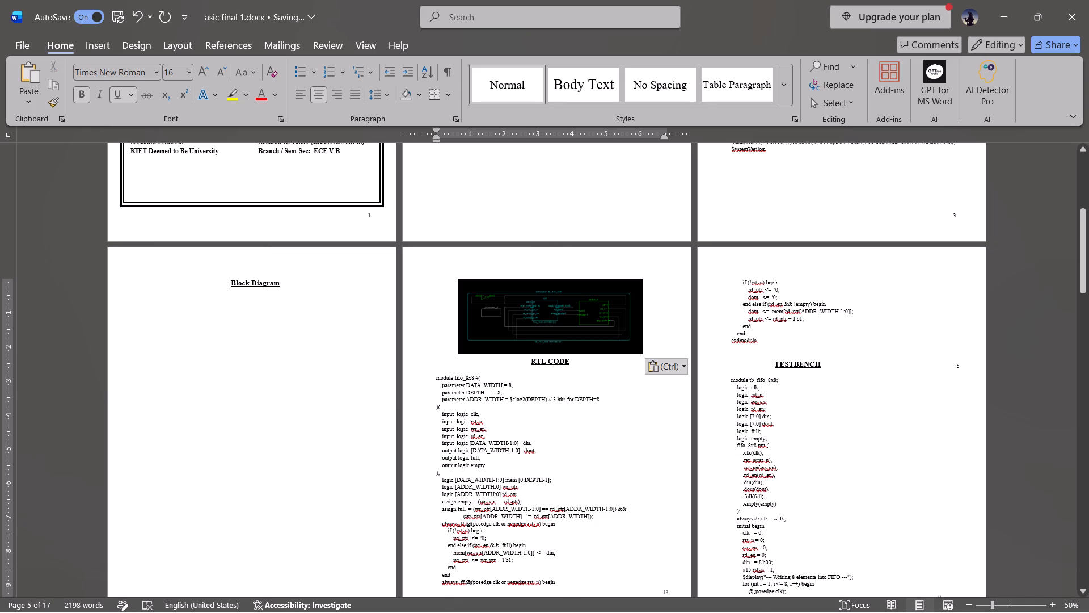
{"action": "key", "text": "ctrl+x"}
{"action": "key", "text": "ctrl+z"}
Remove the leftover blank lines above the RTL CODE heading.
{"action": "key", "text": "BackSpace"}
{"action": "key", "text": "BackSpace"}
{"action": "key", "text": "BackSpace"}
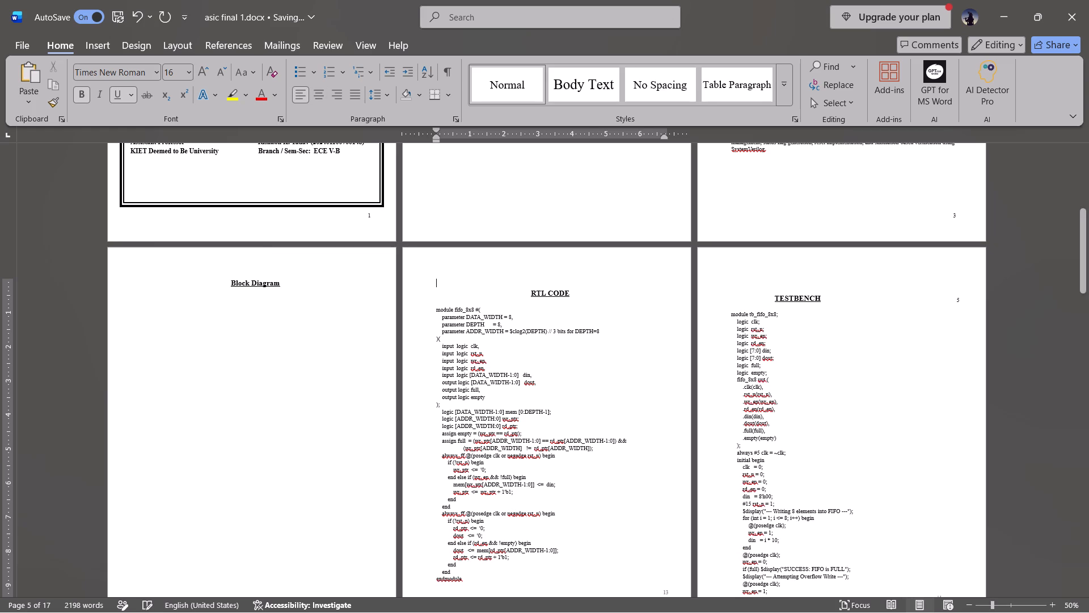
{"action": "key", "text": "Return"}
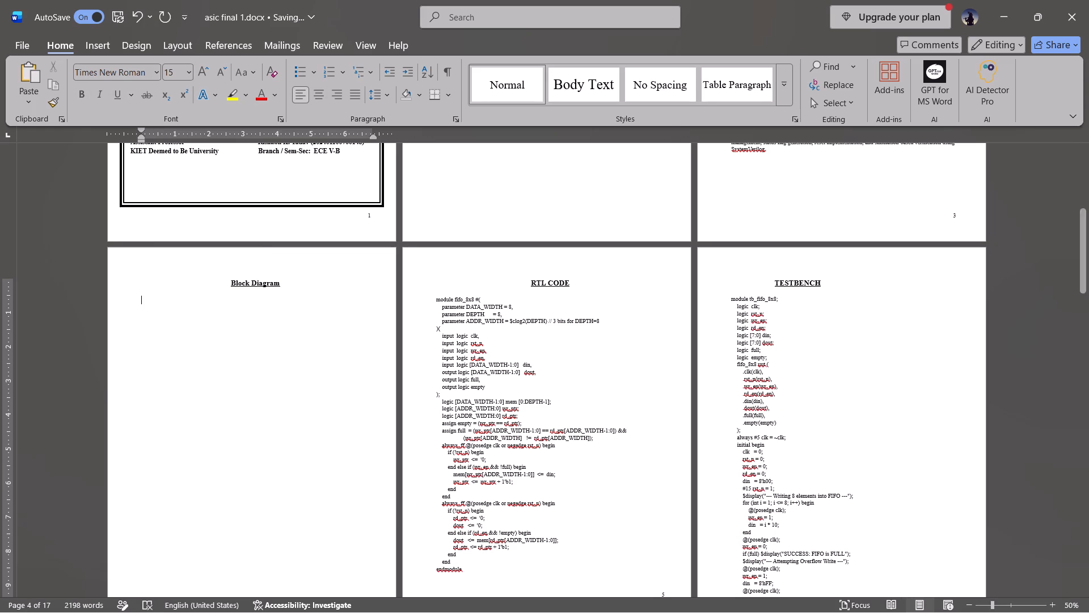
{"action": "key", "text": "BackSpace"}
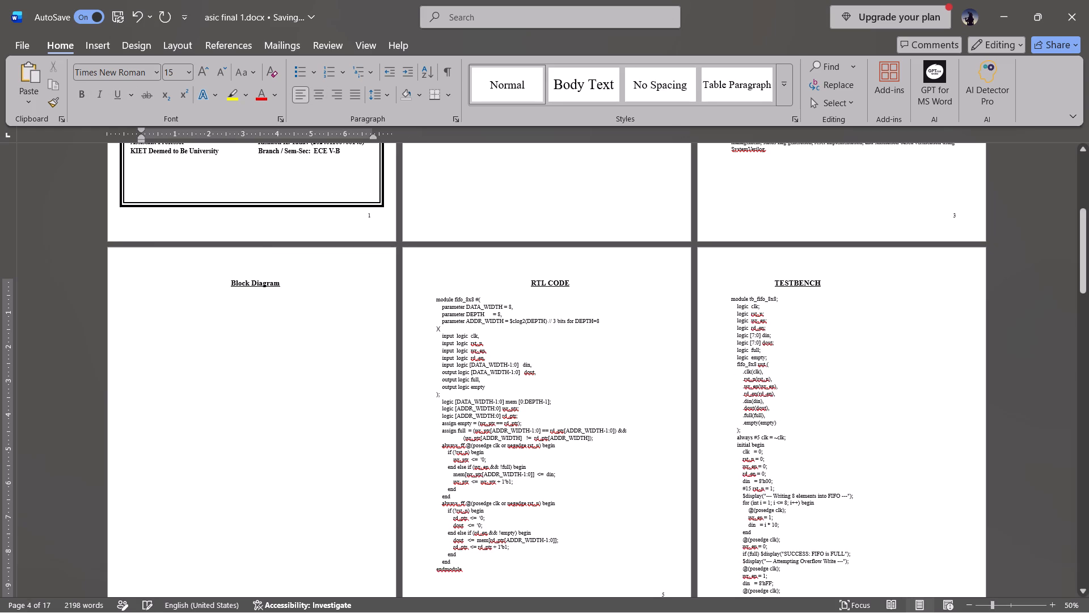
Delete the Block Diagram heading with its surrounding blank lines and paste the cut picture in their place.
{"action": "left_click_drag", "start_coordinate": [281, 288], "coordinate": [222, 285]}
{"action": "key", "text": "BackSpace"}
{"action": "key", "text": "BackSpace"}
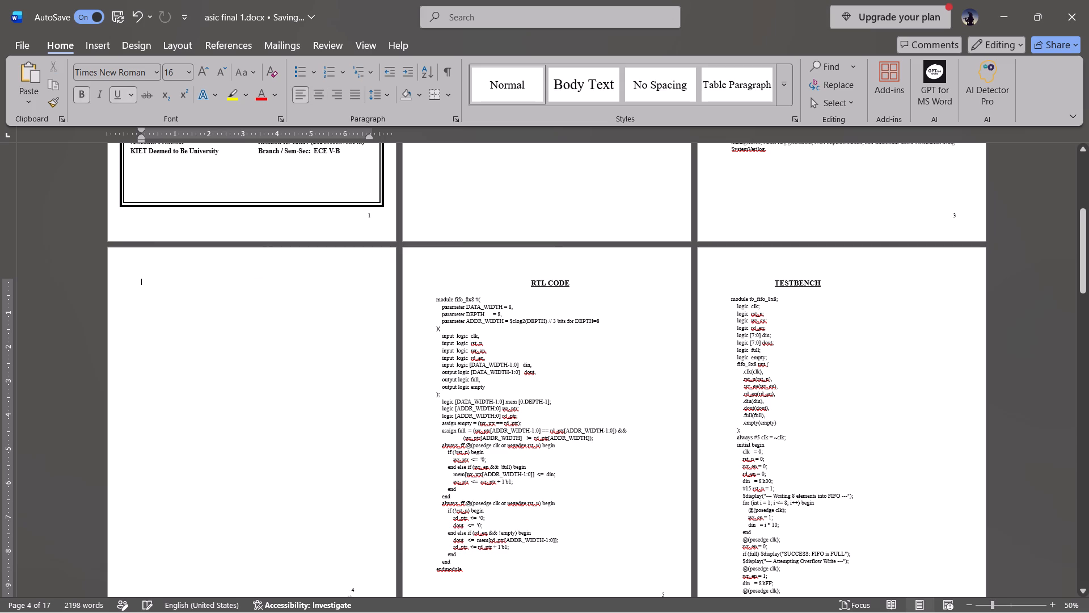
{"action": "key", "text": "BackSpace"}
{"action": "key", "text": "BackSpace"}
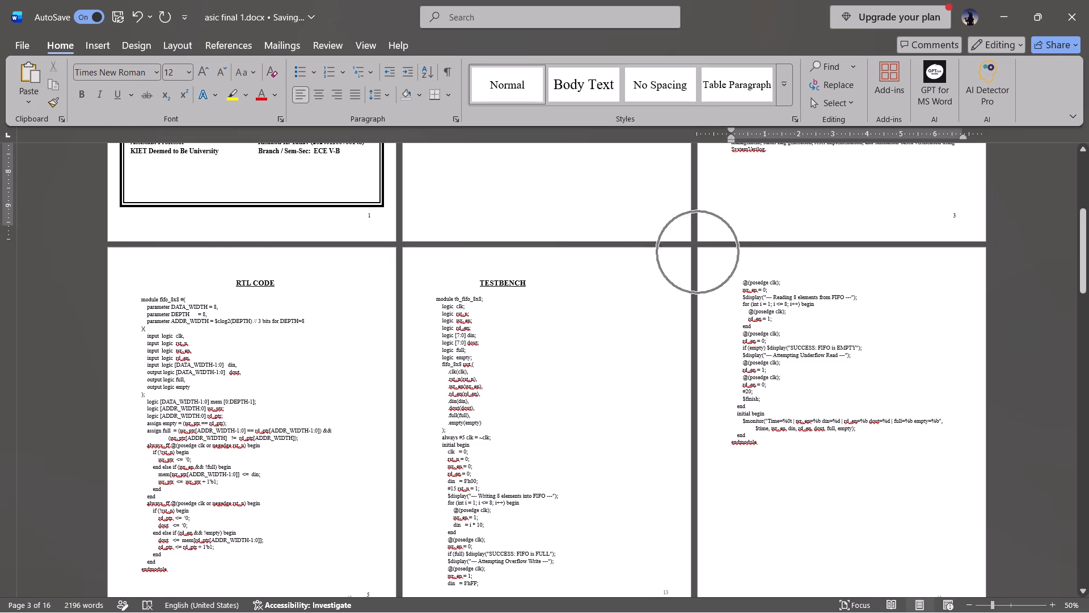
{"action": "key", "text": "ctrl+v"}
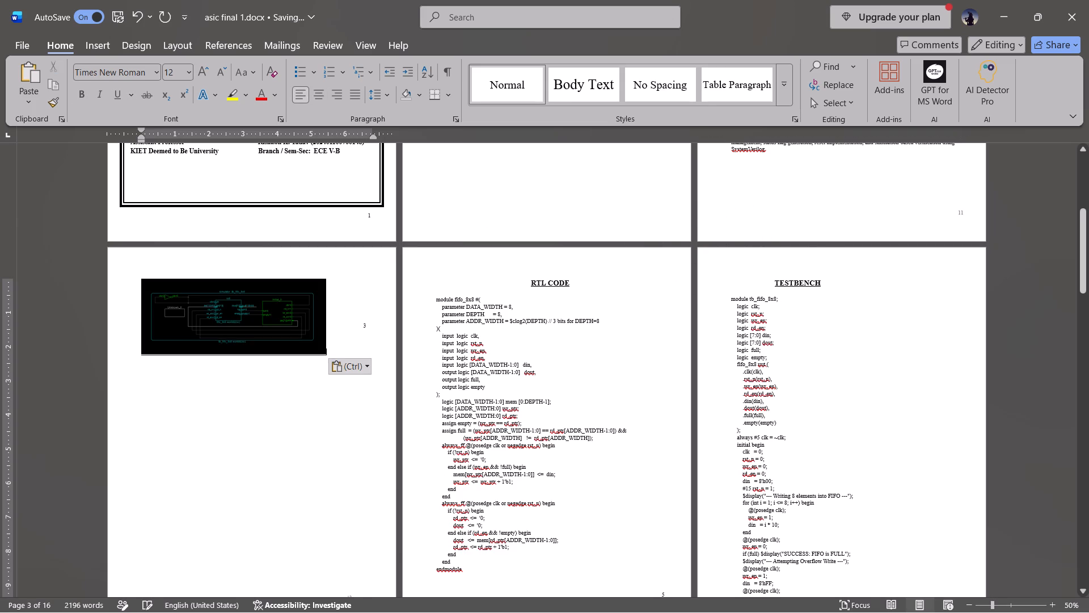
Add a new "Block Diagram" line below the last paragraph on page 3, ahead of the picture.
{"action": "scroll", "coordinate": [815, 175], "scroll_direction": "up", "scroll_amount": 1}
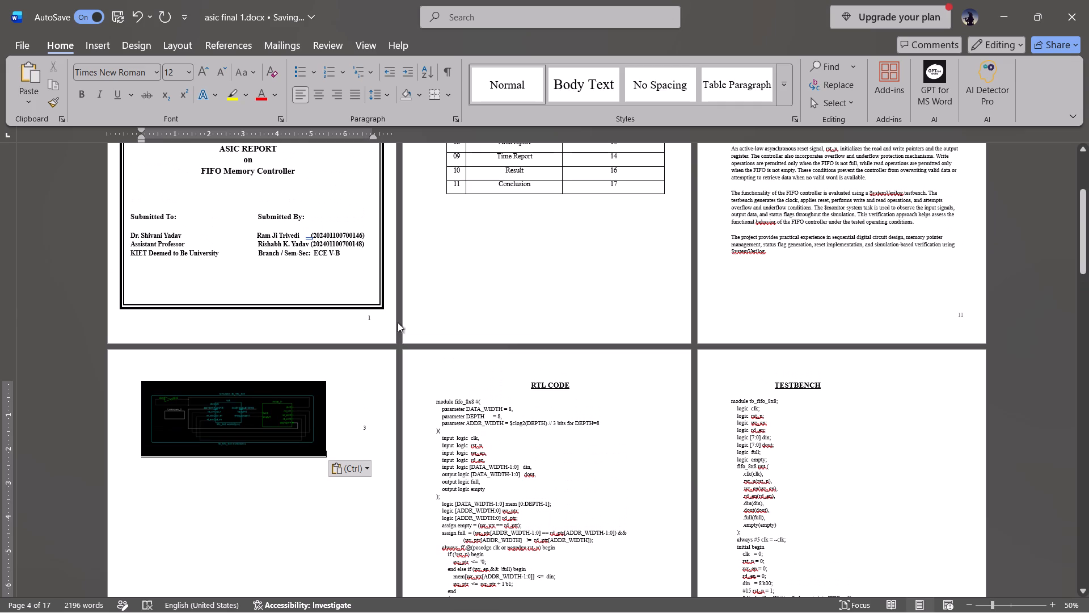
{"action": "left_click", "coordinate": [224, 373]}
{"action": "left_click", "coordinate": [140, 375]}
{"action": "left_click", "coordinate": [847, 319]}
{"action": "type", "text": "Block"}
{"action": "key", "text": "BackSpace"}
{"action": "key", "text": "BackSpace"}
{"action": "key", "text": "BackSpace"}
{"action": "key", "text": "BackSpace"}
{"action": "key", "text": "BackSpace"}
{"action": "type", "text": "Block Diagram"}
{"action": "key", "text": "Return"}
Indent the Block Diagram line and push it down with blank lines onto the page holding the picture.
{"action": "key", "text": "Up"}
{"action": "key", "text": "Tab"}
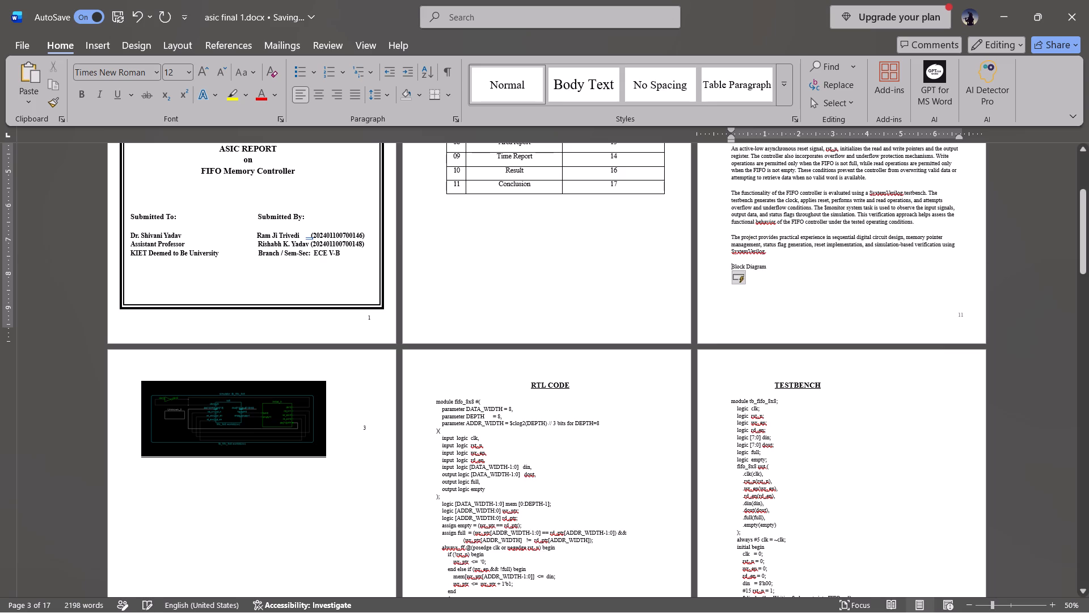
{"action": "key", "text": "Tab"}
{"action": "key", "text": "Return"}
{"action": "key", "text": "Return"}
{"action": "key", "text": "Return"}
{"action": "key", "text": "Return"}
{"action": "key", "text": "Return"}
{"action": "key", "text": "Return"}
{"action": "key", "text": "Return"}
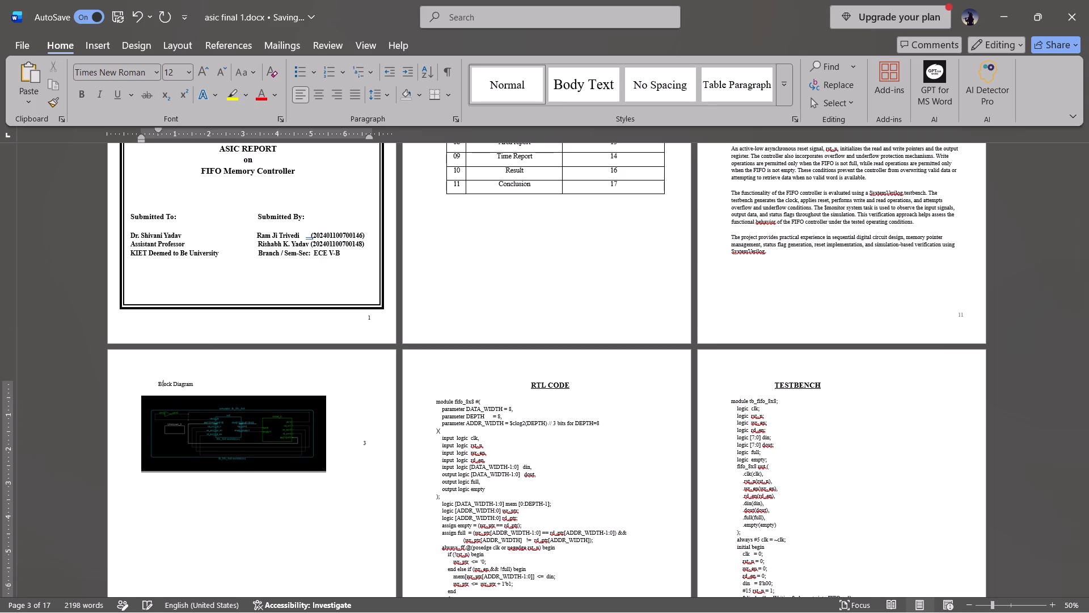
{"action": "key", "text": "Return"}
{"action": "key", "text": "BackSpace"}
{"action": "key", "text": "BackSpace"}
Format the Block Diagram heading as bold, centred and underlined at font size 16.
{"action": "left_click_drag", "start_coordinate": [210, 385], "coordinate": [166, 384]}
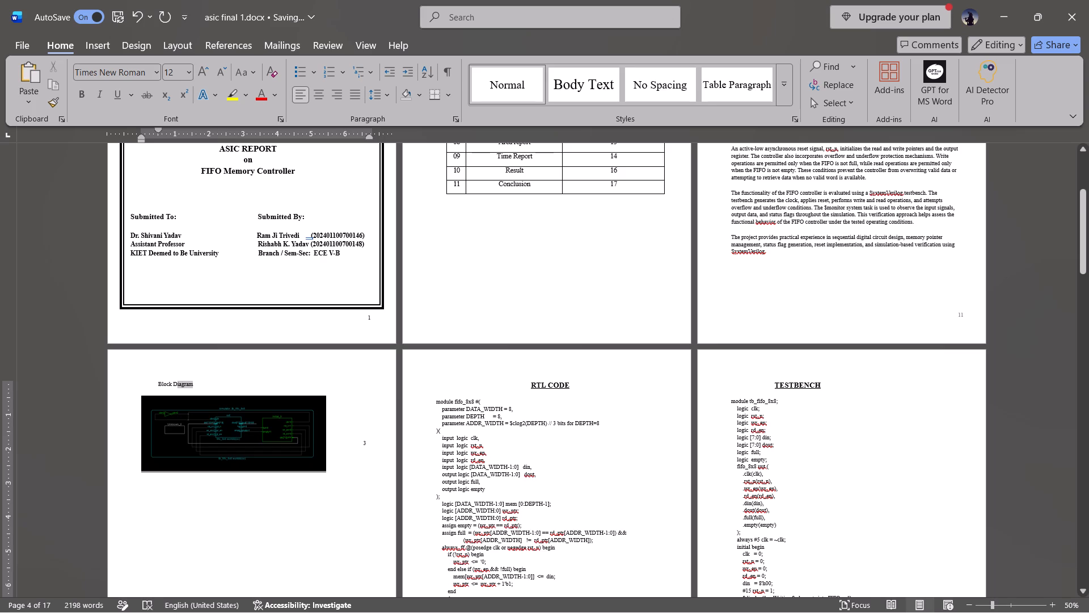
{"action": "left_click_drag", "start_coordinate": [166, 384], "coordinate": [154, 382]}
{"action": "key", "text": "ctrl+b"}
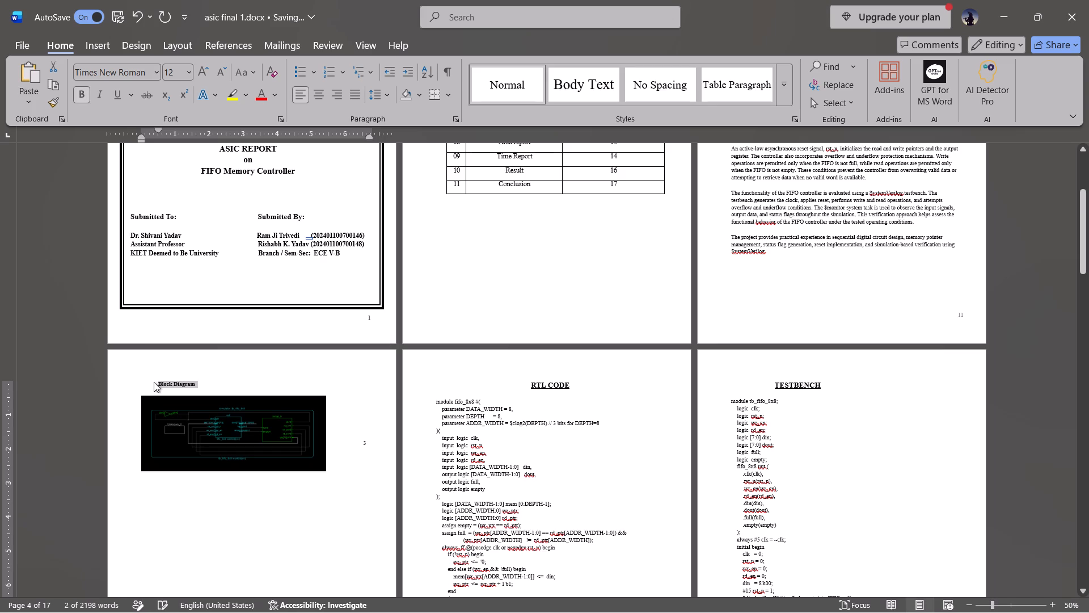
{"action": "key", "text": "ctrl+e"}
{"action": "left_click", "coordinate": [175, 70]}
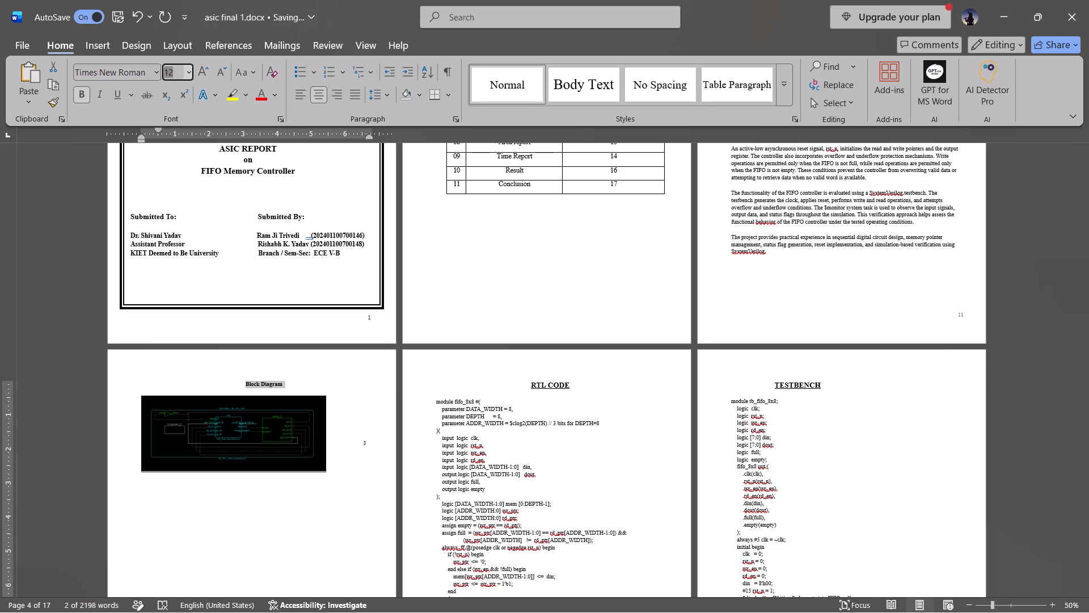
{"action": "type", "text": "16"}
{"action": "key", "text": "Return"}
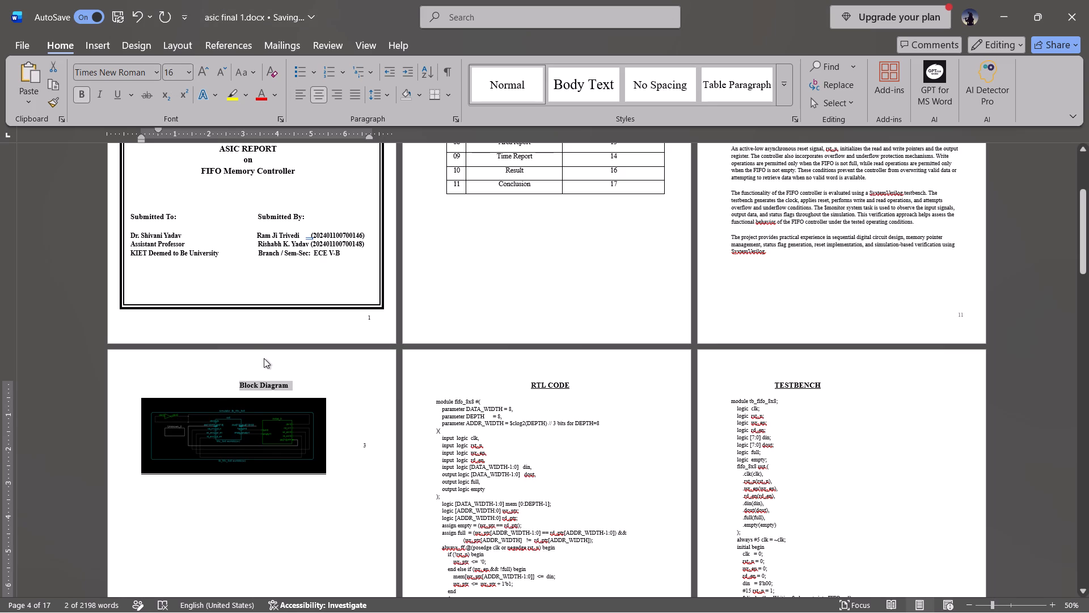
{"action": "key", "text": "ctrl+u"}
Enlarge the block diagram picture proportionally until it spans nearly the full text width.
{"action": "left_click", "coordinate": [265, 468]}
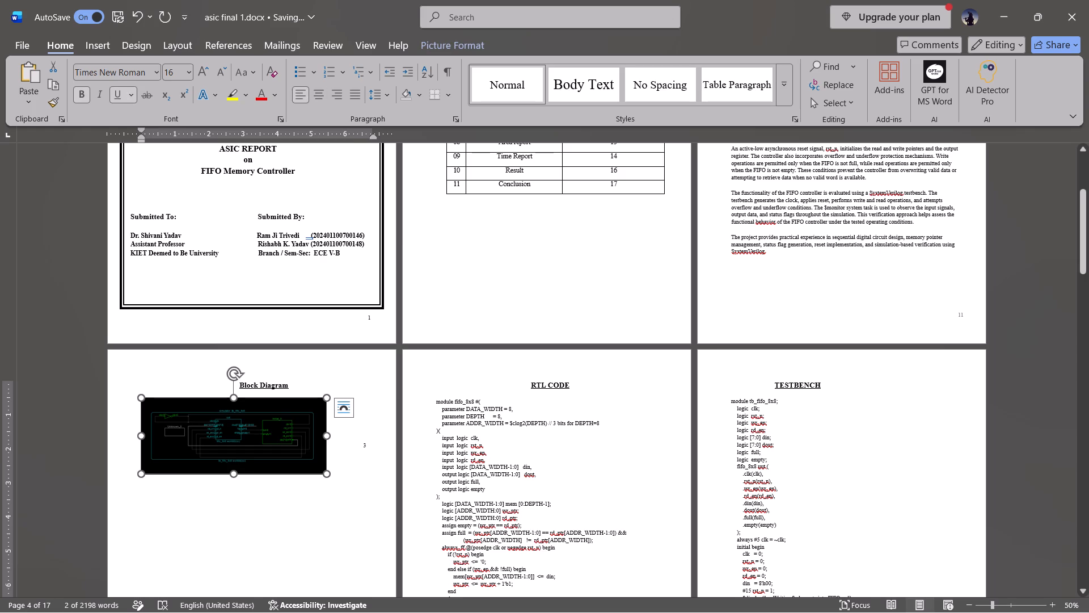
{"action": "left_click", "coordinate": [237, 373]}
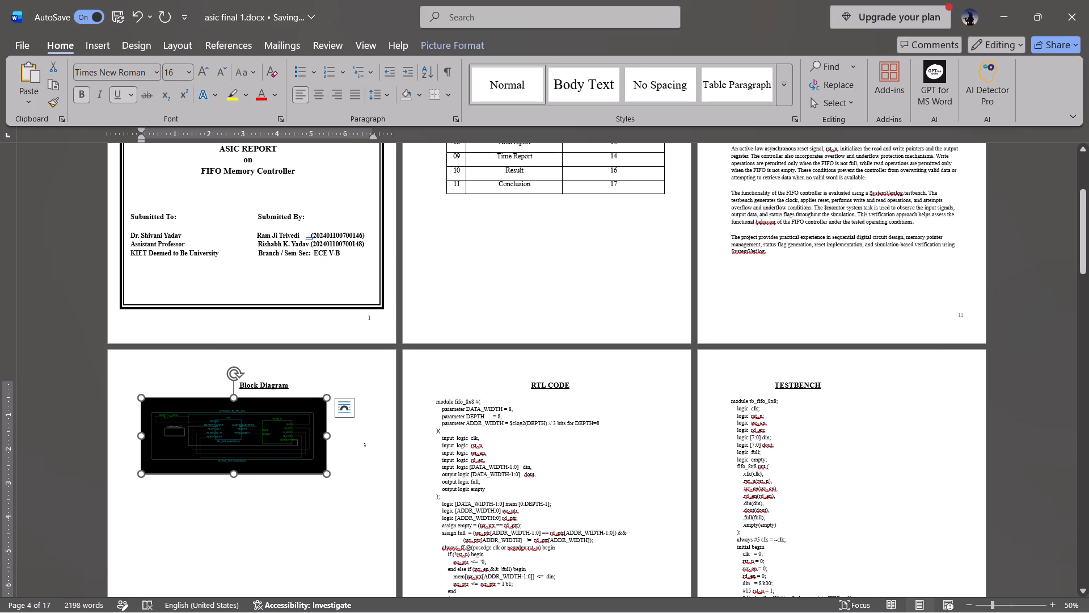
{"action": "left_click_drag", "start_coordinate": [324, 475], "coordinate": [343, 489]}
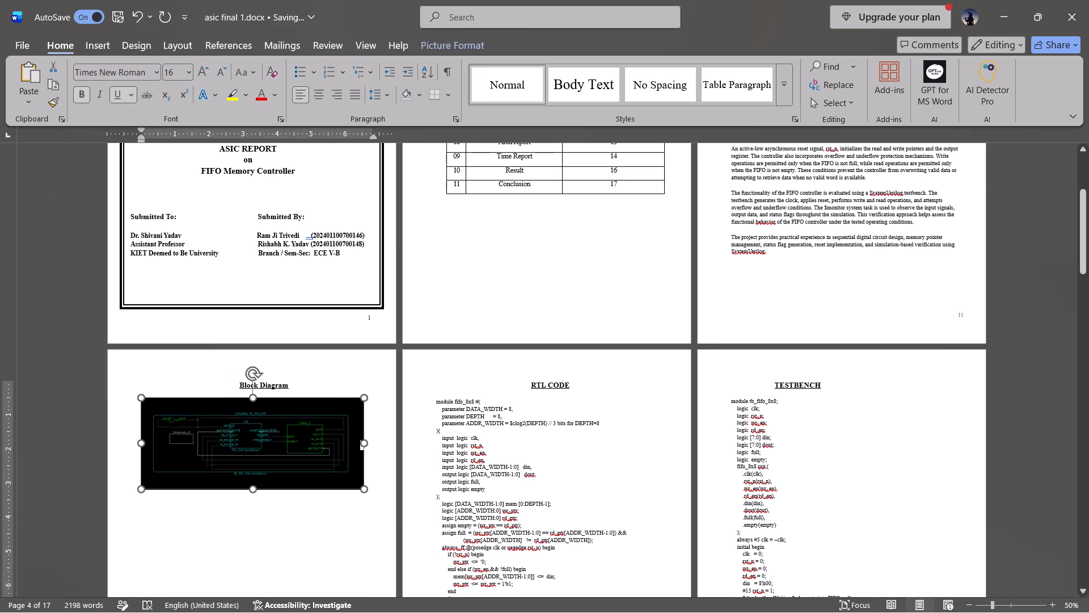
{"action": "left_click_drag", "start_coordinate": [343, 489], "coordinate": [334, 487]}
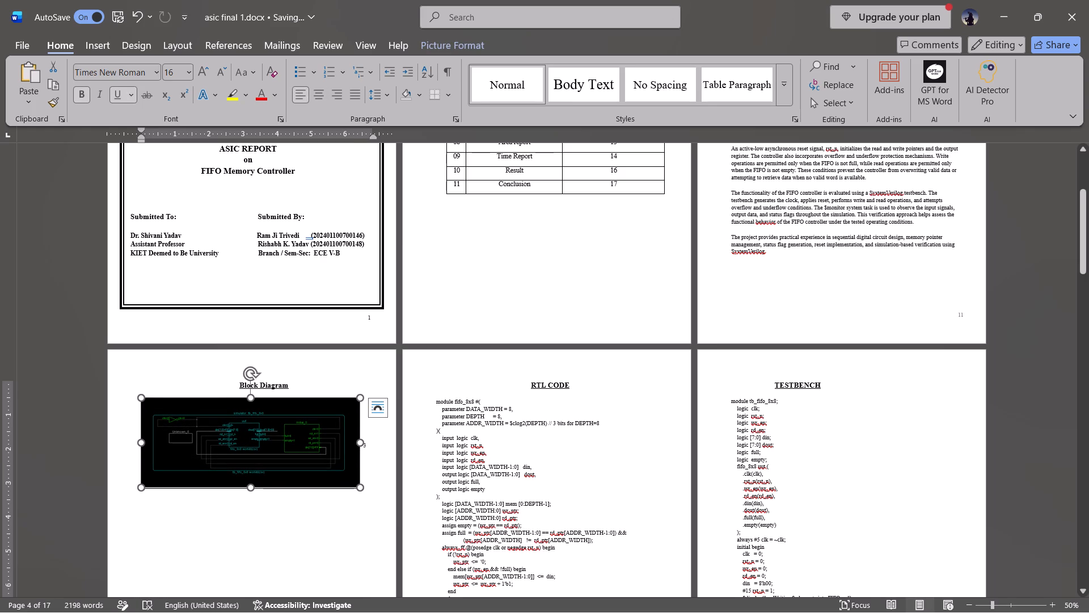
Move the page-number text box from beside the block diagram picture to the bottom-right corner of that page, over the footer number.
{"action": "left_click", "coordinate": [366, 445]}
{"action": "left_click_drag", "start_coordinate": [365, 483], "coordinate": [348, 554]}
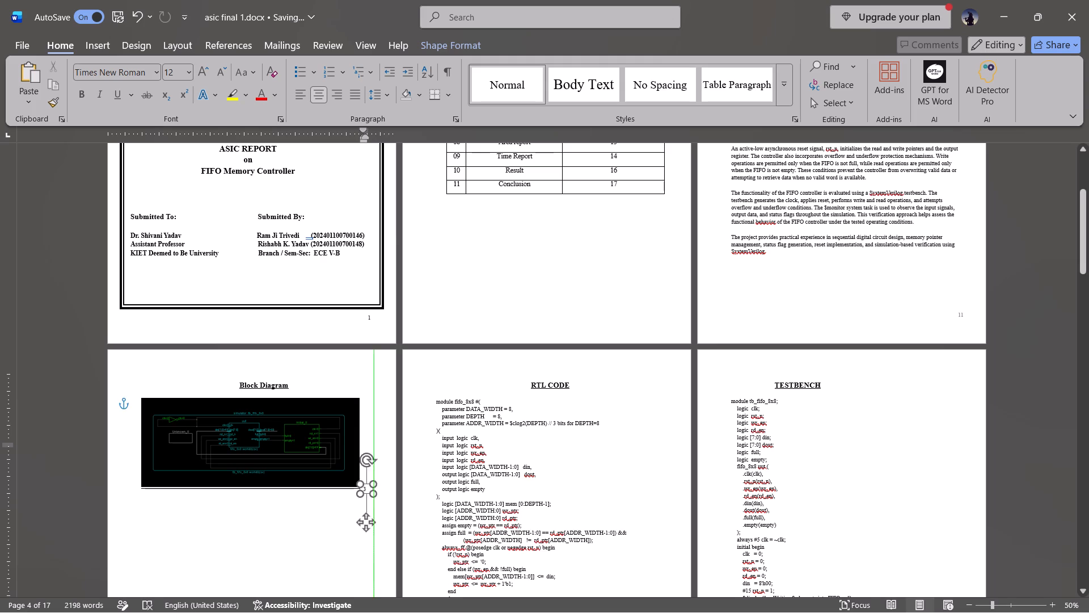
{"action": "left_click_drag", "start_coordinate": [348, 554], "coordinate": [346, 559]}
{"action": "scroll", "coordinate": [301, 511], "scroll_direction": "down", "scroll_amount": 1}
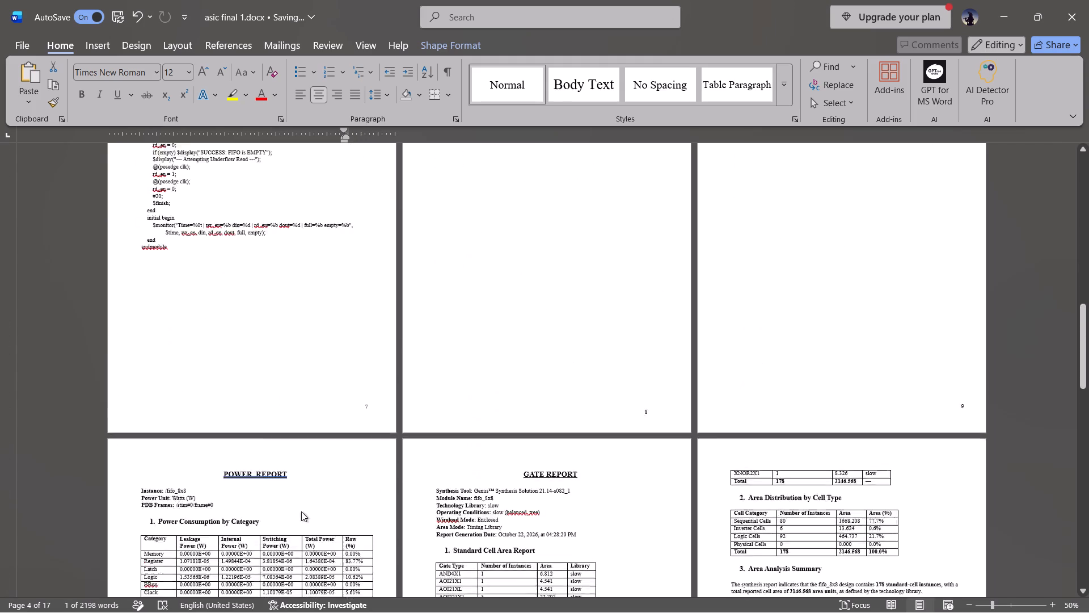
{"action": "scroll", "coordinate": [301, 511], "scroll_direction": "down", "scroll_amount": 1}
{"action": "left_click_drag", "start_coordinate": [346, 180], "coordinate": [352, 344]}
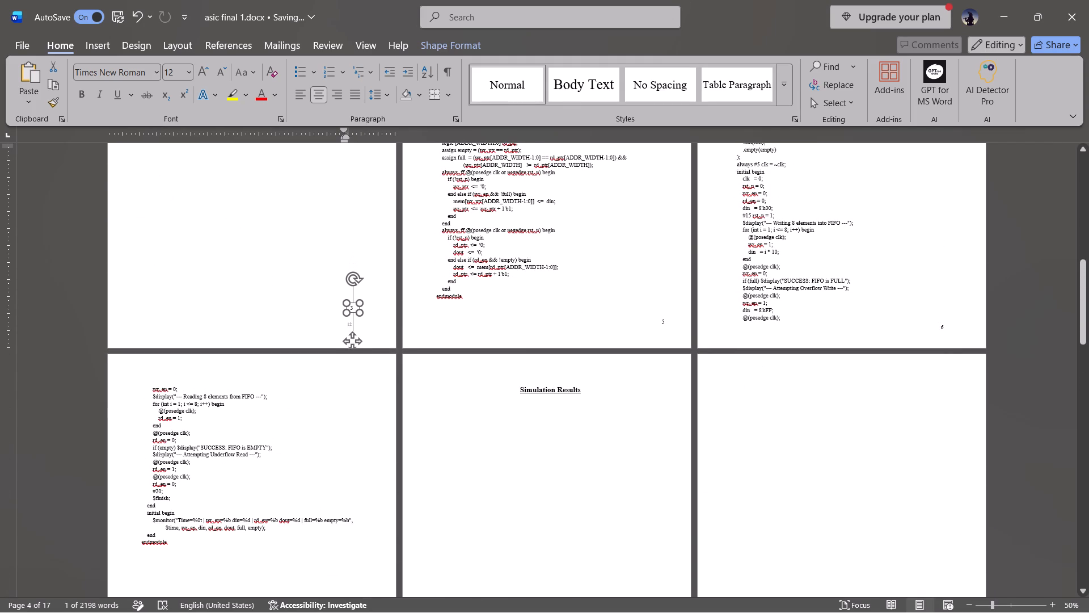
{"action": "left_click_drag", "start_coordinate": [352, 344], "coordinate": [357, 320]}
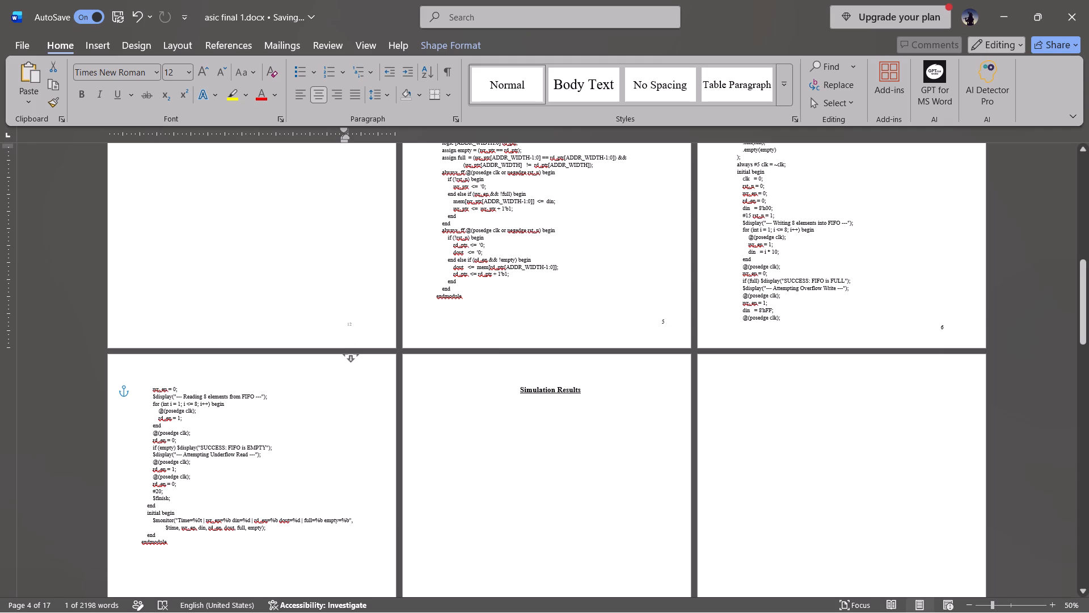
{"action": "left_click_drag", "start_coordinate": [357, 320], "coordinate": [348, 338]}
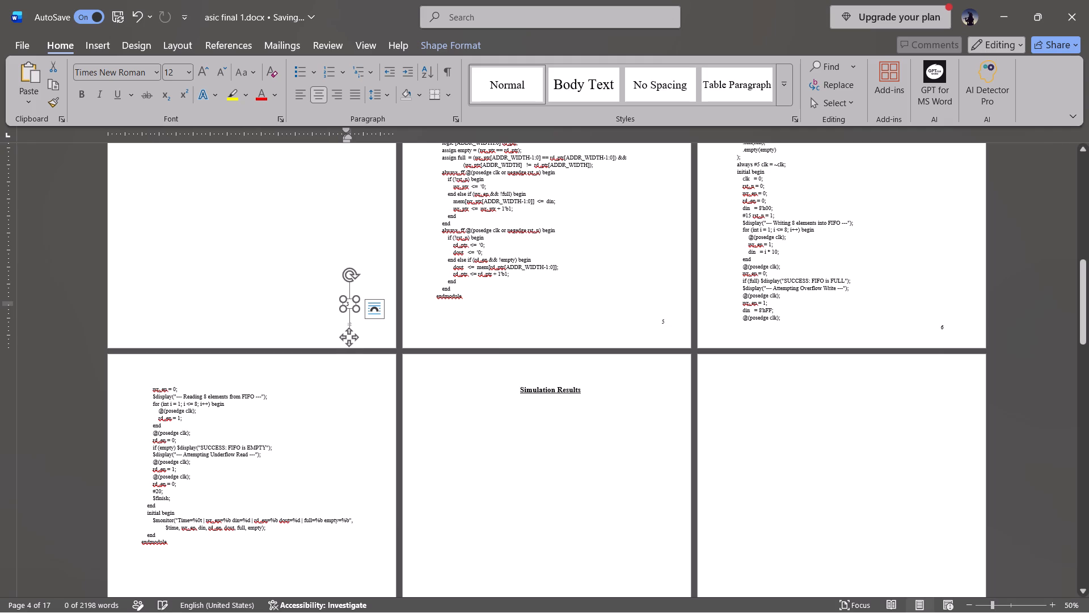
{"action": "left_click_drag", "start_coordinate": [351, 298], "coordinate": [352, 317]}
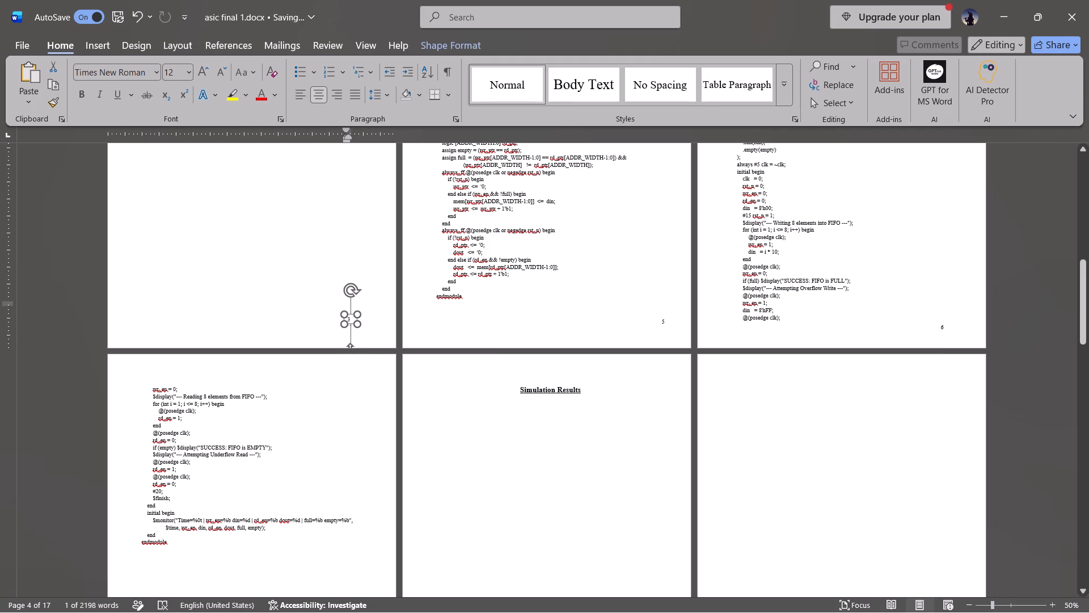
{"action": "left_click_drag", "start_coordinate": [352, 317], "coordinate": [353, 317]}
{"action": "left_click", "coordinate": [284, 223]}
Insert a blank line between the Block Diagram heading and the picture.
{"action": "scroll", "coordinate": [315, 289], "scroll_direction": "up", "scroll_amount": 1}
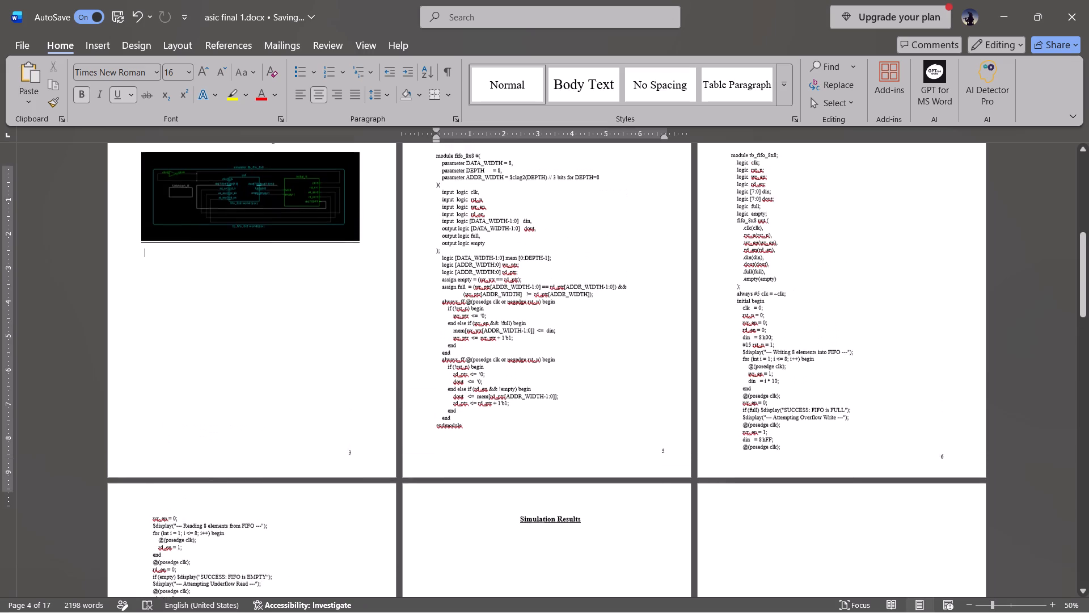
{"action": "scroll", "coordinate": [315, 289], "scroll_direction": "up", "scroll_amount": 1}
{"action": "left_click", "coordinate": [301, 297]}
{"action": "key", "text": "Return"}
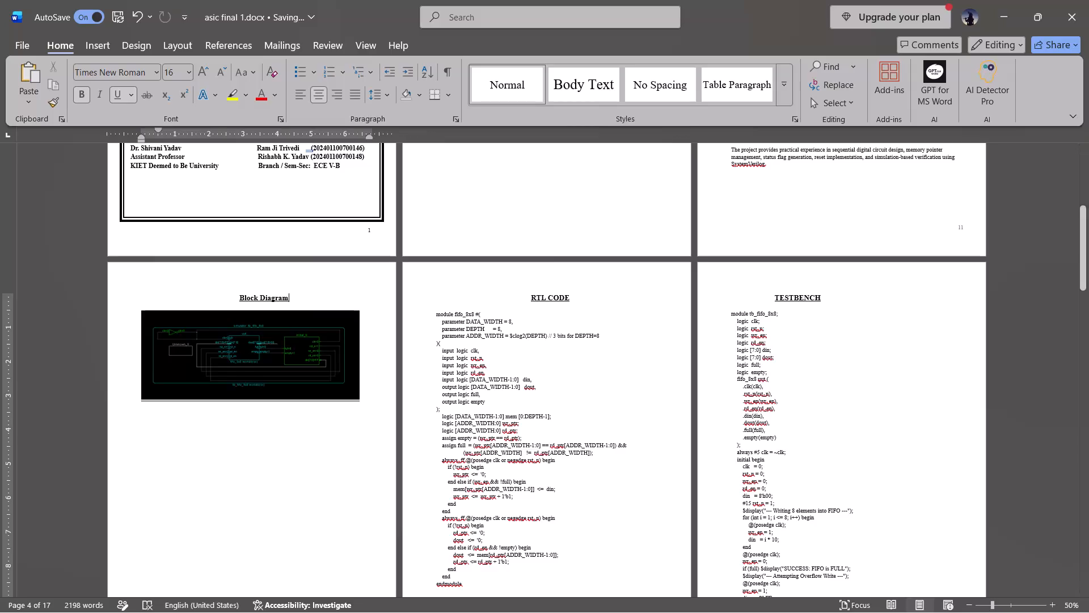
Enlarge the block diagram picture proportionally so it spans the full text width.
{"action": "left_click", "coordinate": [294, 389]}
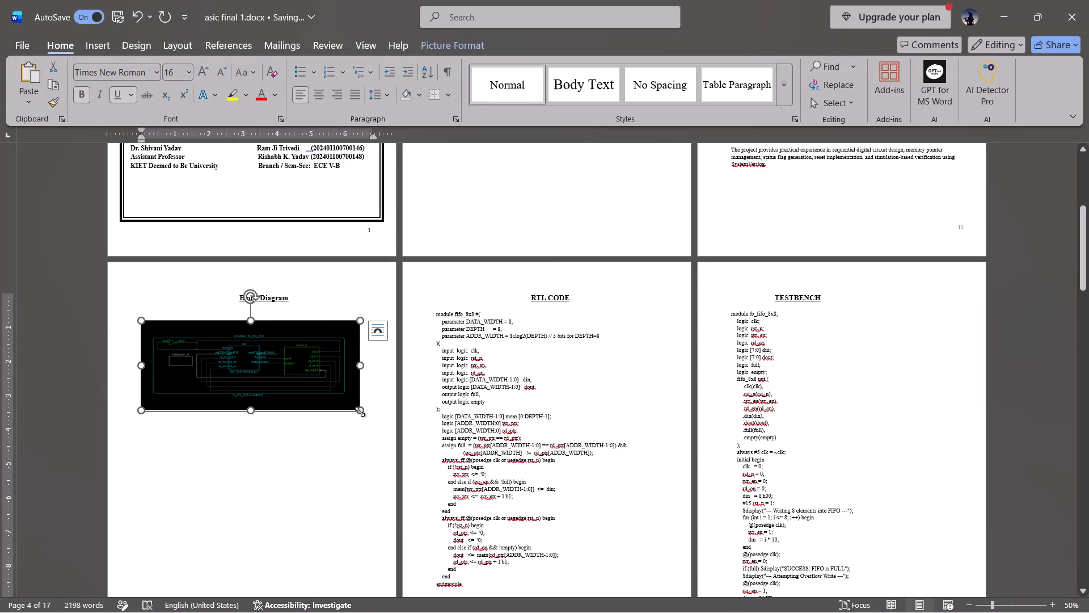
{"action": "left_click_drag", "start_coordinate": [360, 412], "coordinate": [365, 415]}
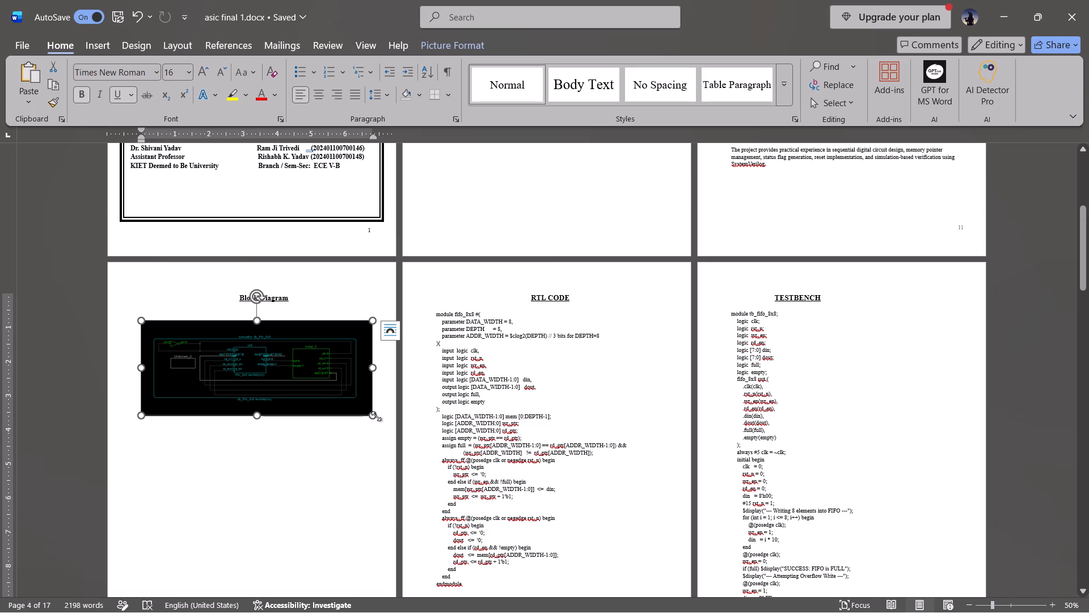
{"action": "left_click", "coordinate": [376, 416]}
Examine the enlarged block diagram picture's legibility and its placement beneath the Block Diagram heading, up close and at page level.
{"action": "left_click", "coordinate": [291, 371]}
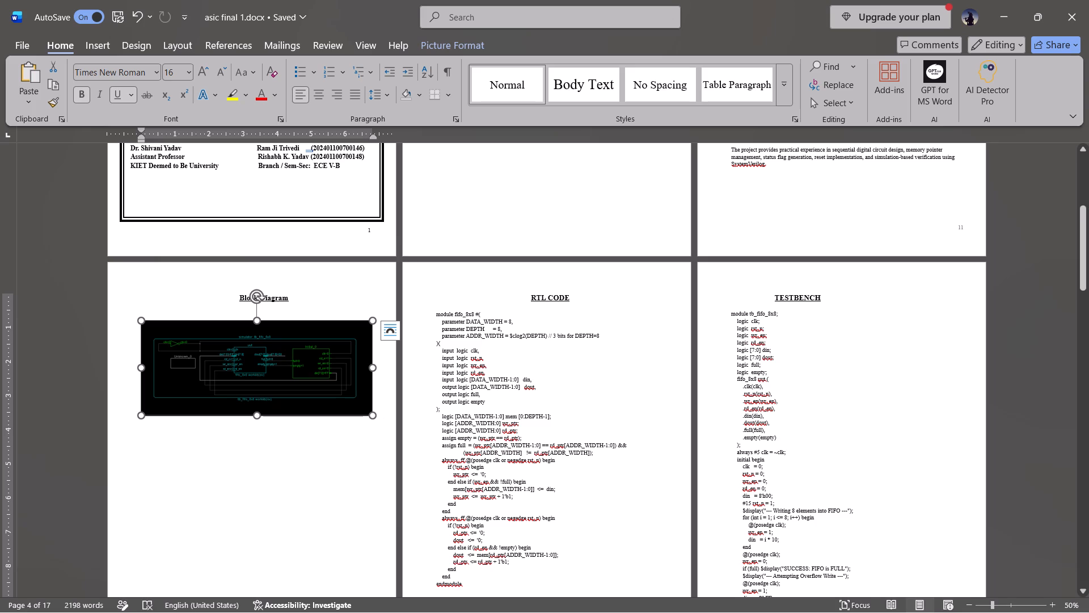
{"action": "scroll", "coordinate": [291, 371], "scroll_direction": "up", "scroll_amount": 7, "text": "ctrl"}
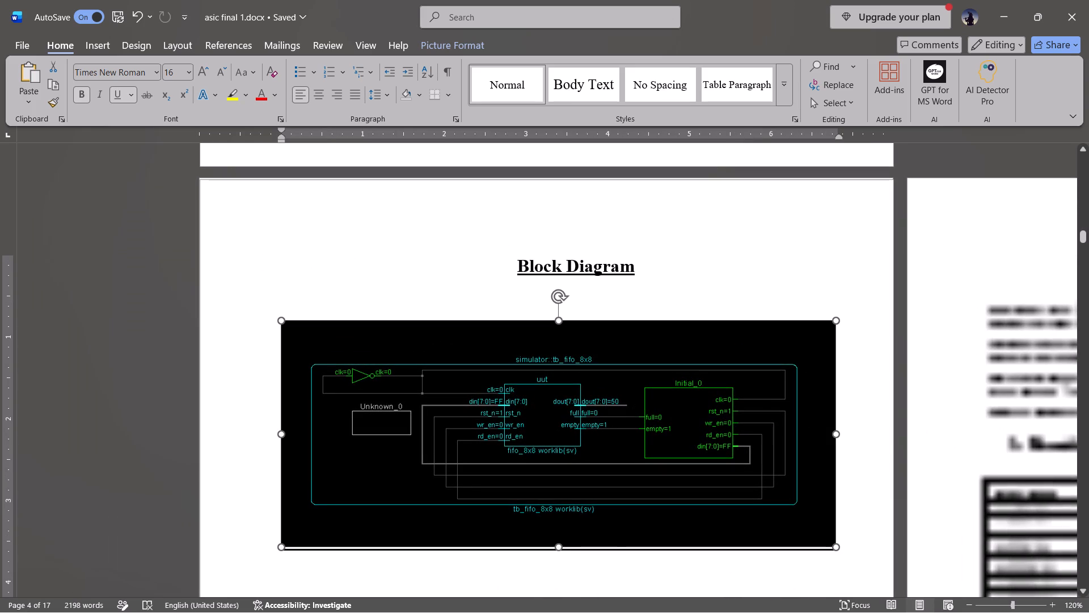
{"action": "scroll", "coordinate": [457, 366], "scroll_direction": "down", "scroll_amount": 1}
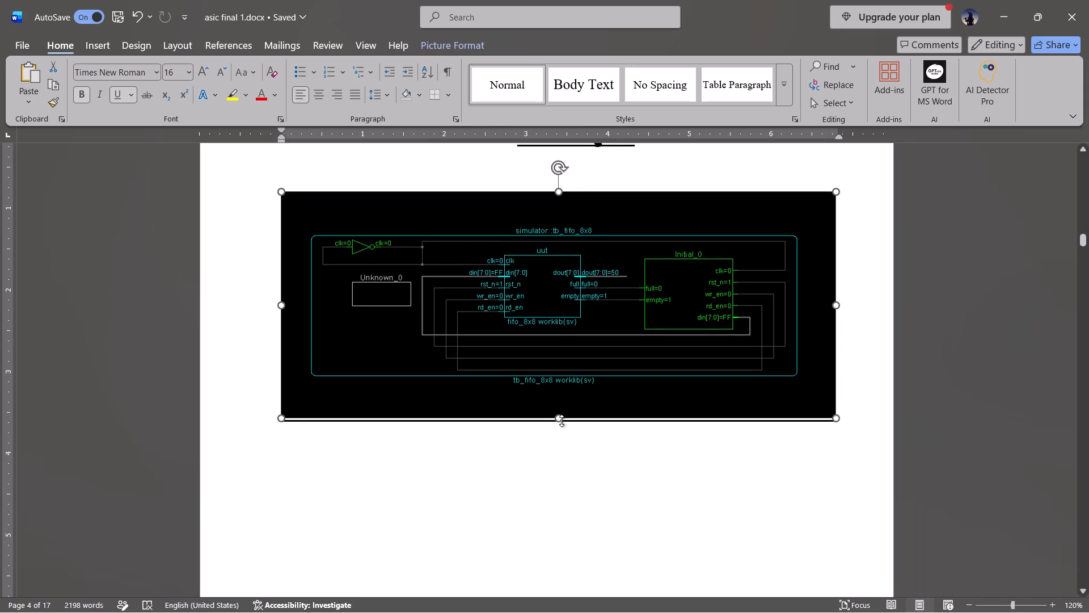
{"action": "scroll", "coordinate": [495, 319], "scroll_direction": "up", "scroll_amount": 1}
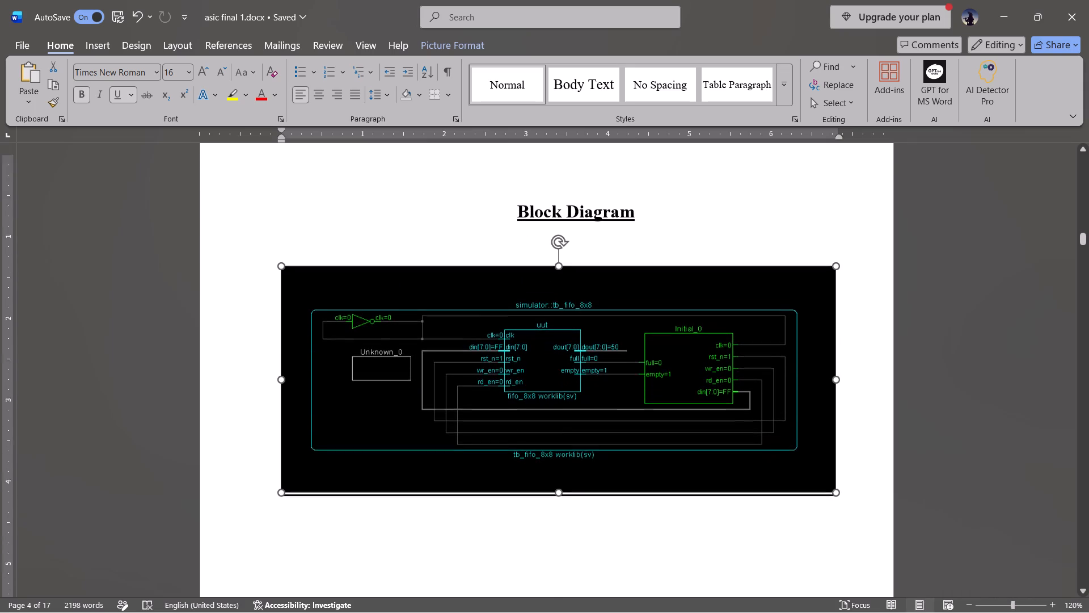
{"action": "scroll", "coordinate": [495, 319], "scroll_direction": "down", "scroll_amount": 6, "text": "ctrl"}
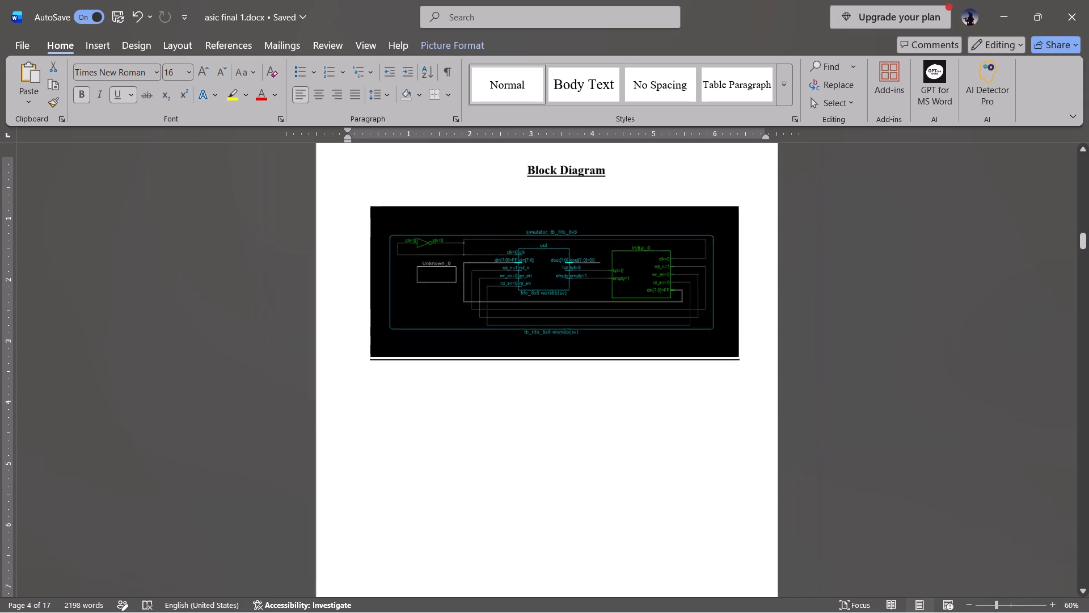
{"action": "scroll", "coordinate": [495, 319], "scroll_direction": "left", "scroll_amount": 1}
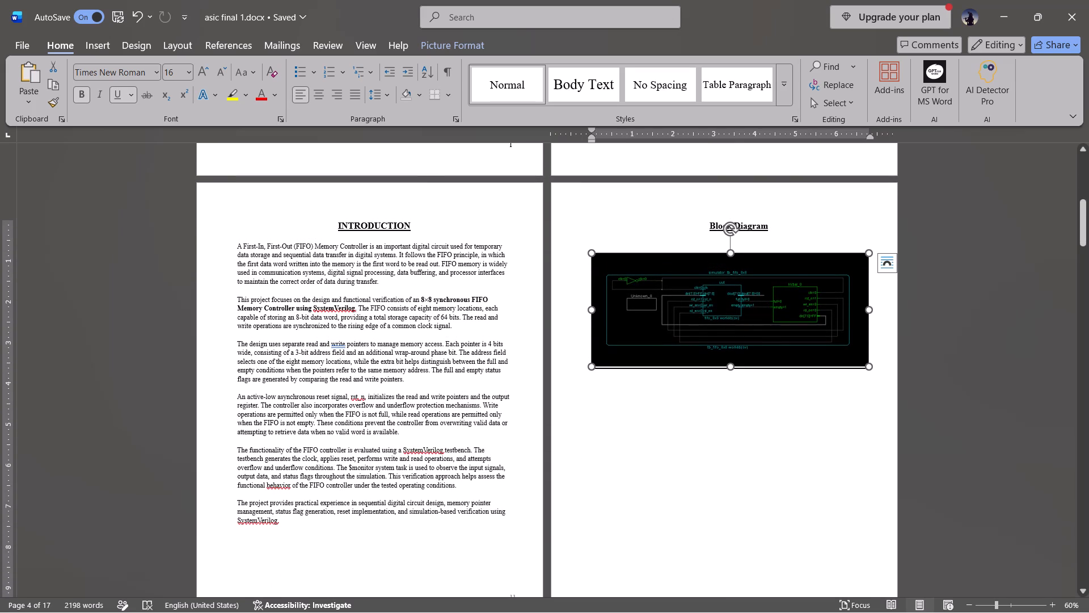
Copy the block diagram picture on the Block Diagram page.
{"action": "left_click", "coordinate": [728, 336]}
{"action": "key", "text": "ctrl+c"}
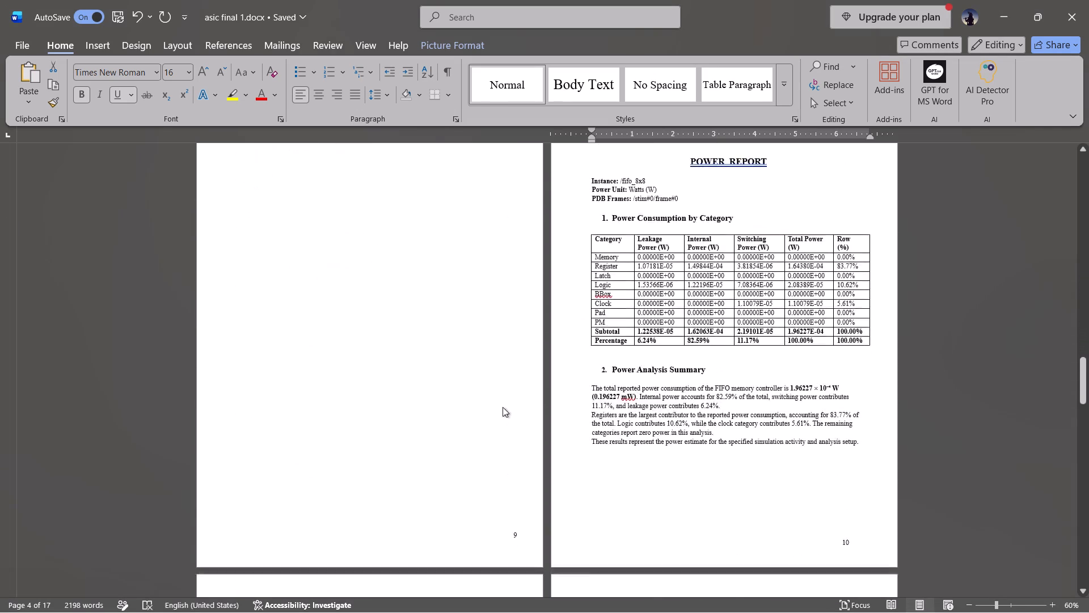
{"action": "scroll", "coordinate": [503, 407], "scroll_direction": "down", "scroll_amount": 1}
{"action": "scroll", "coordinate": [517, 351], "scroll_direction": "up", "scroll_amount": 1}
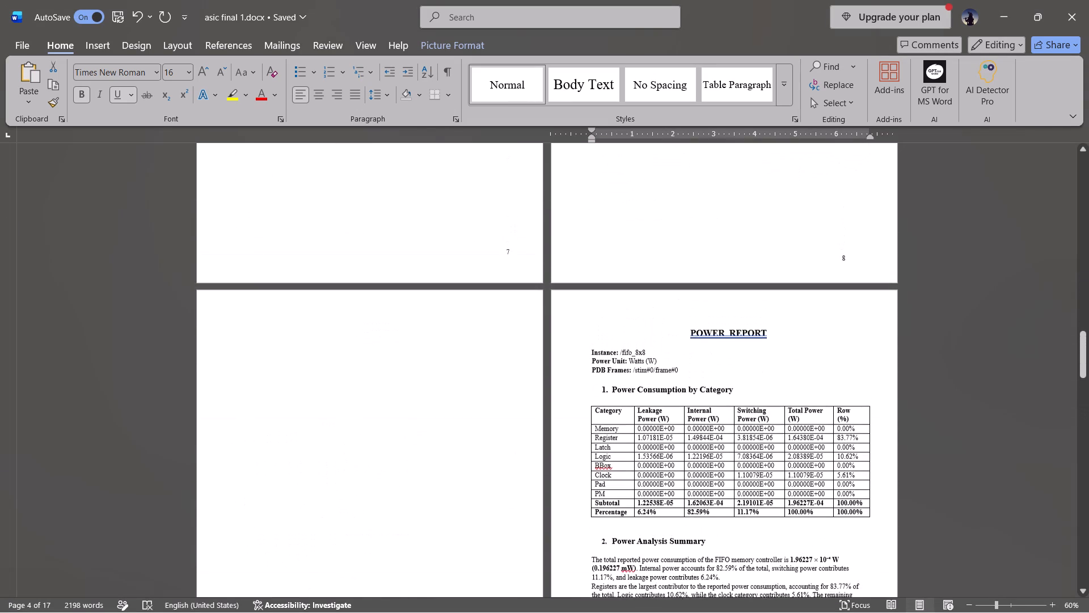
{"action": "left_click", "coordinate": [468, 315]}
{"action": "key", "text": "BackSpace"}
{"action": "key", "text": "BackSpace"}
{"action": "scroll", "coordinate": [468, 315], "scroll_direction": "down", "scroll_amount": 1}
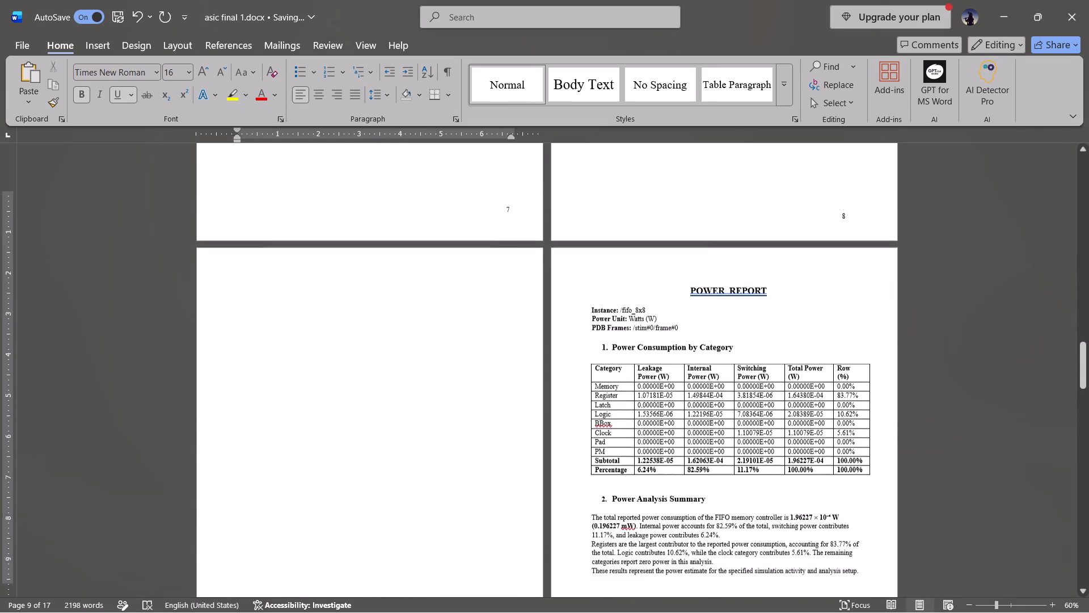
{"action": "scroll", "coordinate": [468, 315], "scroll_direction": "down", "scroll_amount": 1}
{"action": "left_click", "coordinate": [514, 385]}
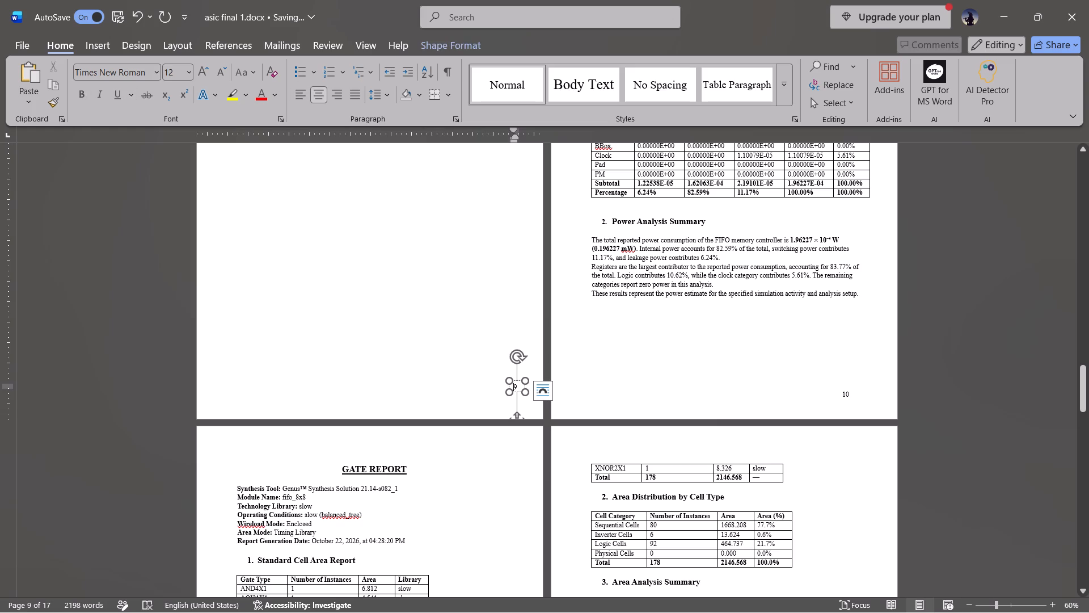
{"action": "key", "text": "Delete"}
Remove the blank lines and break before the POWER REPORT heading so it moves up to the top of page 9.
{"action": "left_click", "coordinate": [420, 259]}
{"action": "key", "text": "BackSpace"}
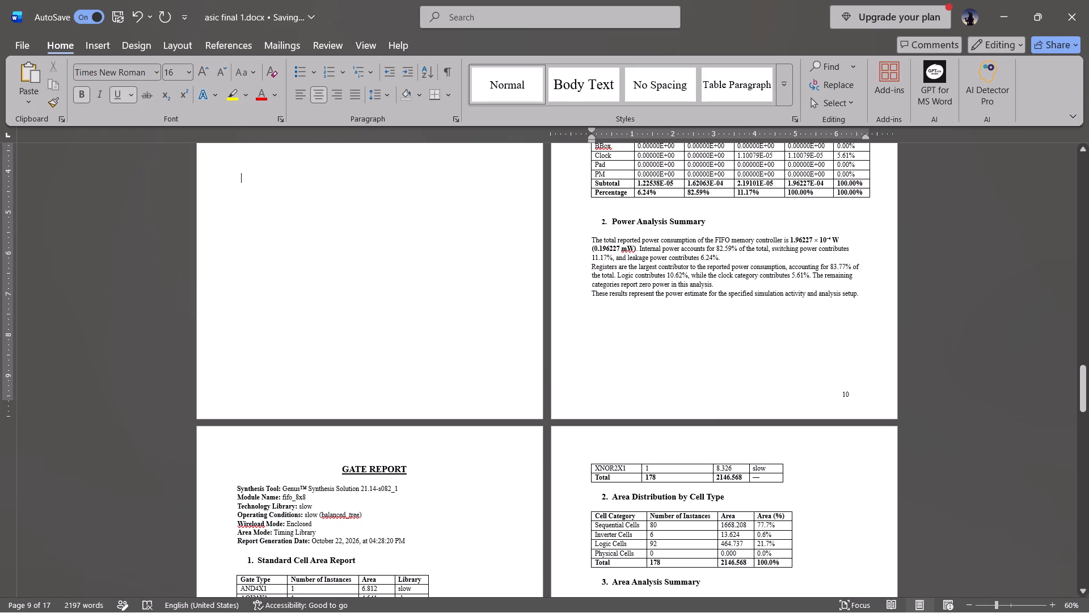
{"action": "key", "text": "BackSpace"}
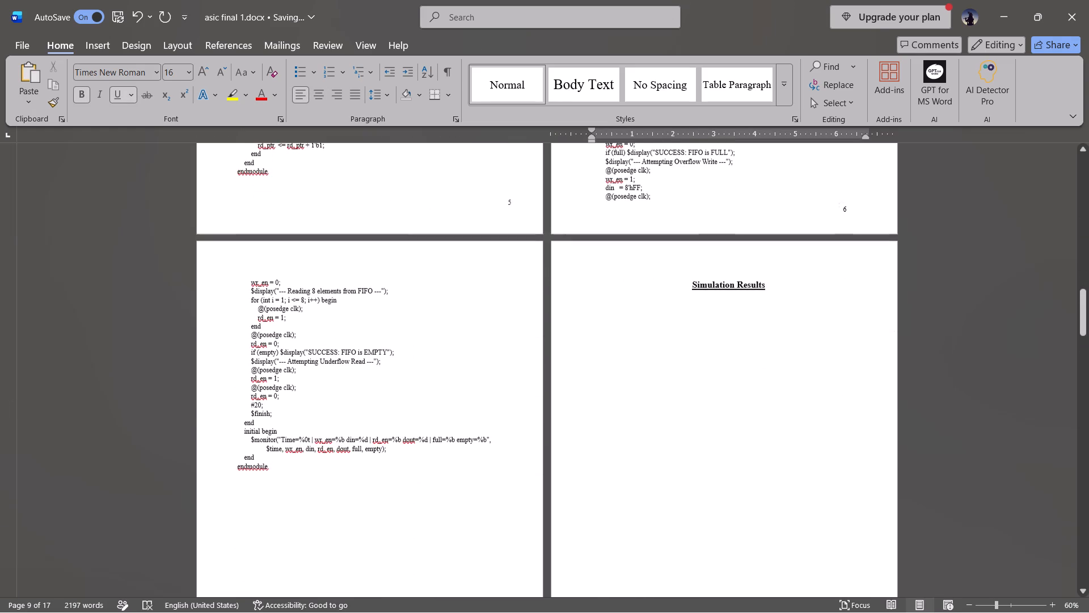
{"action": "scroll", "coordinate": [420, 259], "scroll_direction": "down", "scroll_amount": 1}
{"action": "key", "text": "BackSpace"}
{"action": "key", "text": "BackSpace"}
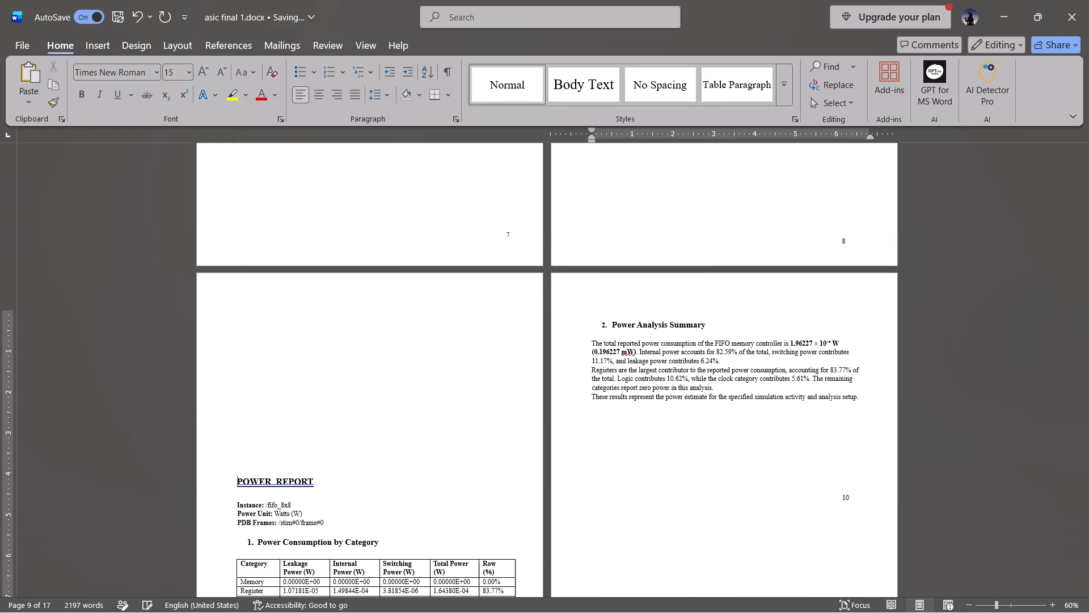
{"action": "key", "text": "BackSpace"}
{"action": "key", "text": "BackSpace"}
{"action": "key", "text": "BackSpace"}
{"action": "key", "text": "BackSpace"}
{"action": "key", "text": "BackSpace"}
{"action": "key", "text": "BackSpace"}
{"action": "key", "text": "BackSpace"}
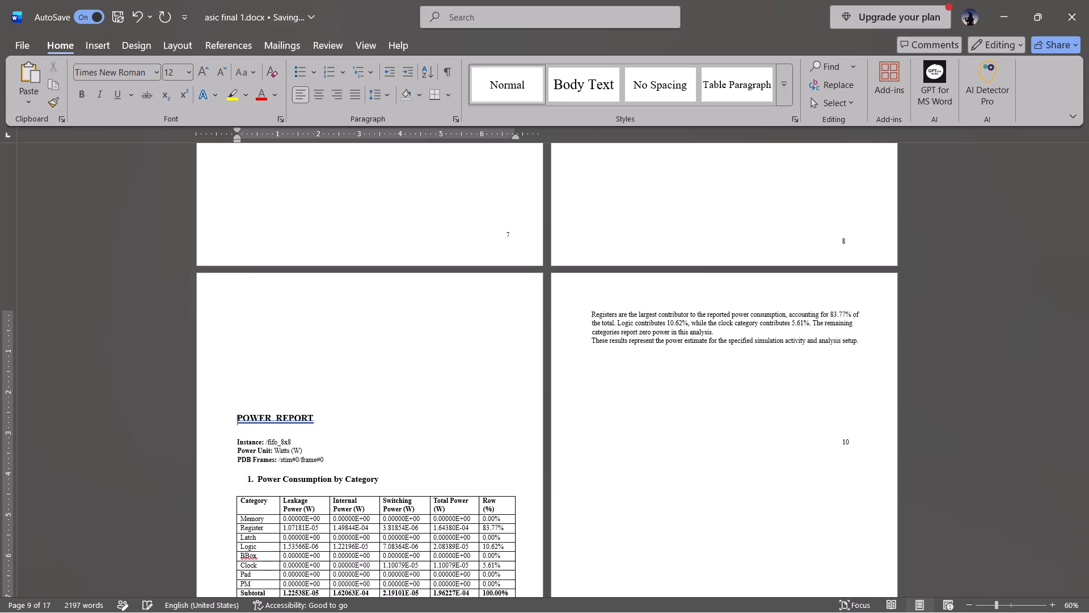
{"action": "key", "text": "BackSpace"}
{"action": "key", "text": "BackSpace"}
{"action": "key", "text": "BackSpace"}
{"action": "key", "text": "BackSpace"}
{"action": "key", "text": "BackSpace"}
{"action": "key", "text": "BackSpace"}
{"action": "key", "text": "BackSpace"}
{"action": "key", "text": "BackSpace"}
{"action": "key", "text": "BackSpace"}
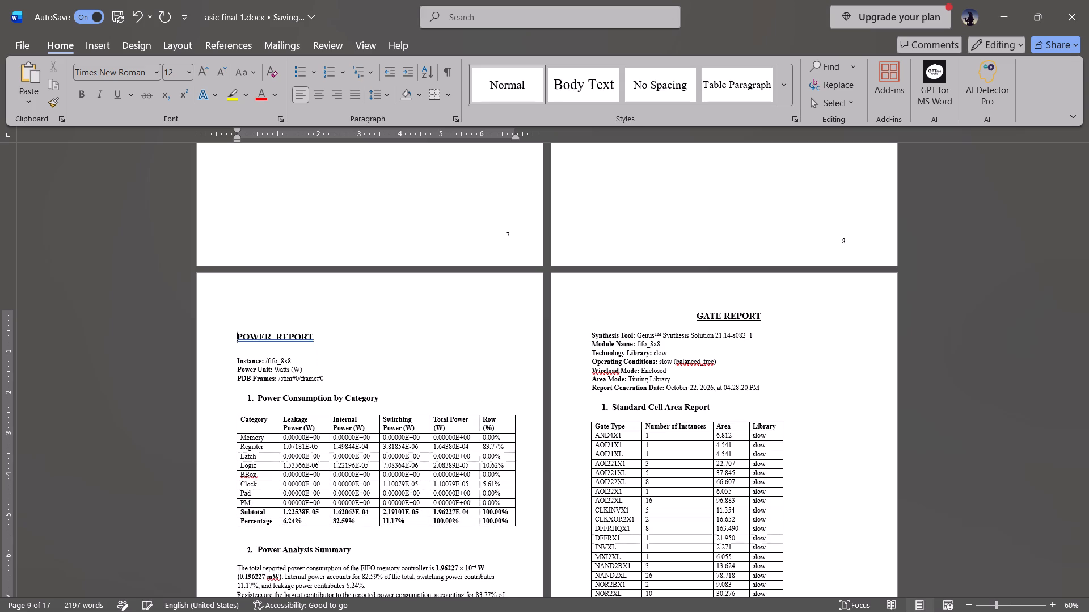
{"action": "key", "text": "BackSpace"}
{"action": "key", "text": "BackSpace"}
{"action": "key", "text": "BackSpace"}
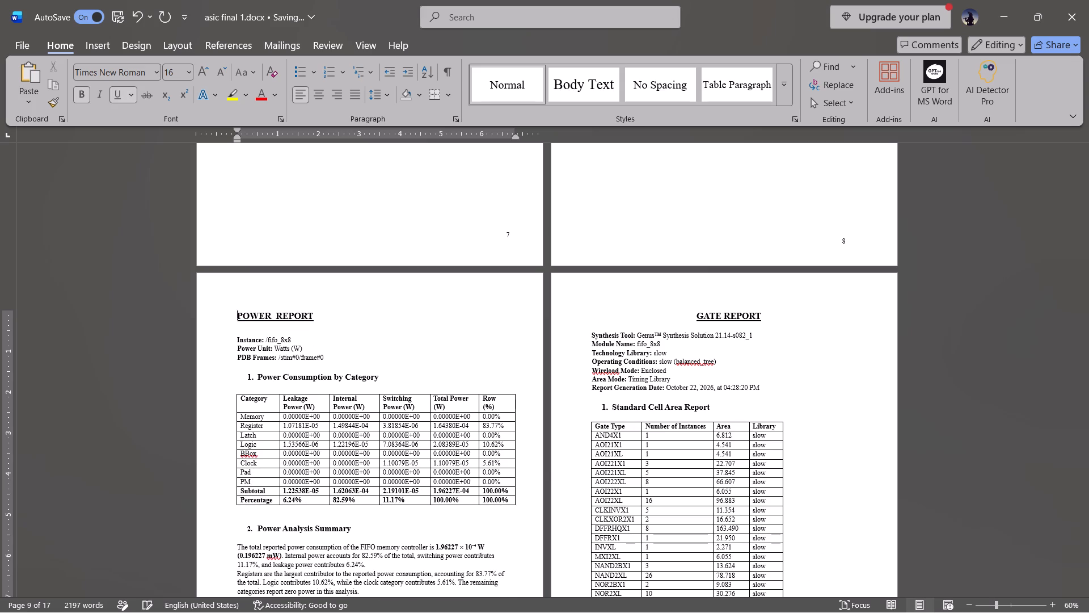
Move the page-number text box 10 on the Power Report page over the grey footer number at the page's bottom-right corner.
{"action": "scroll", "coordinate": [458, 335], "scroll_direction": "down", "scroll_amount": 1}
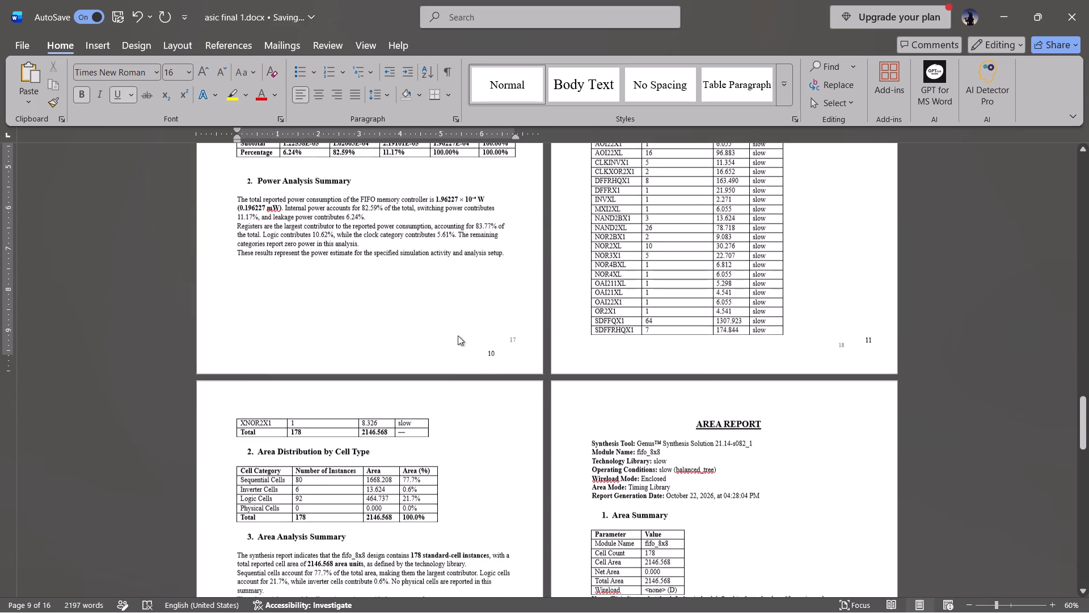
{"action": "scroll", "coordinate": [458, 335], "scroll_direction": "down", "scroll_amount": 1}
{"action": "left_click_drag", "start_coordinate": [493, 357], "coordinate": [511, 345]}
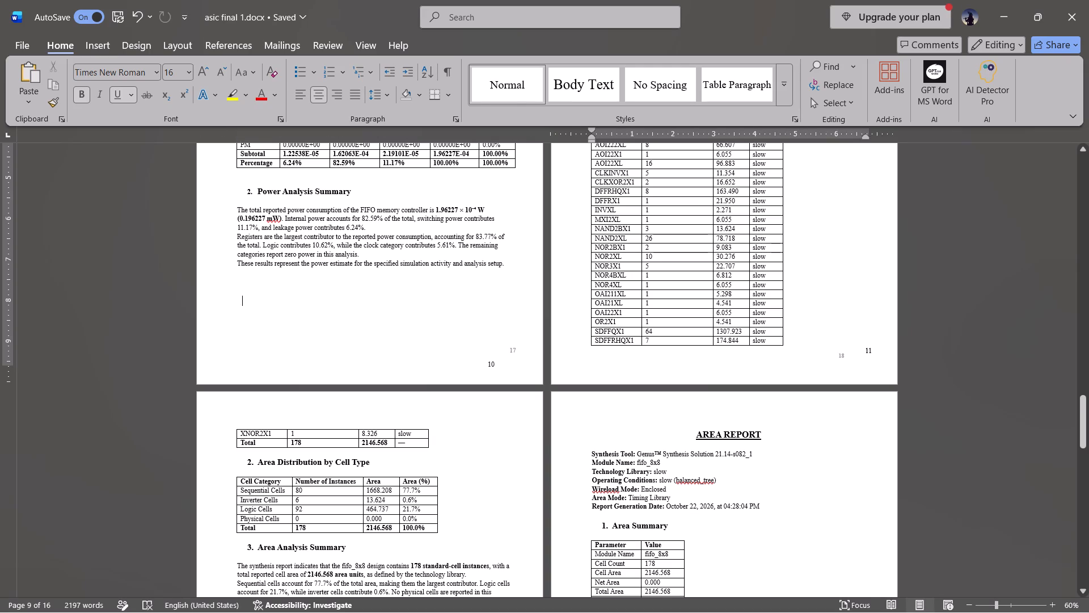
{"action": "left_click", "coordinate": [491, 361]}
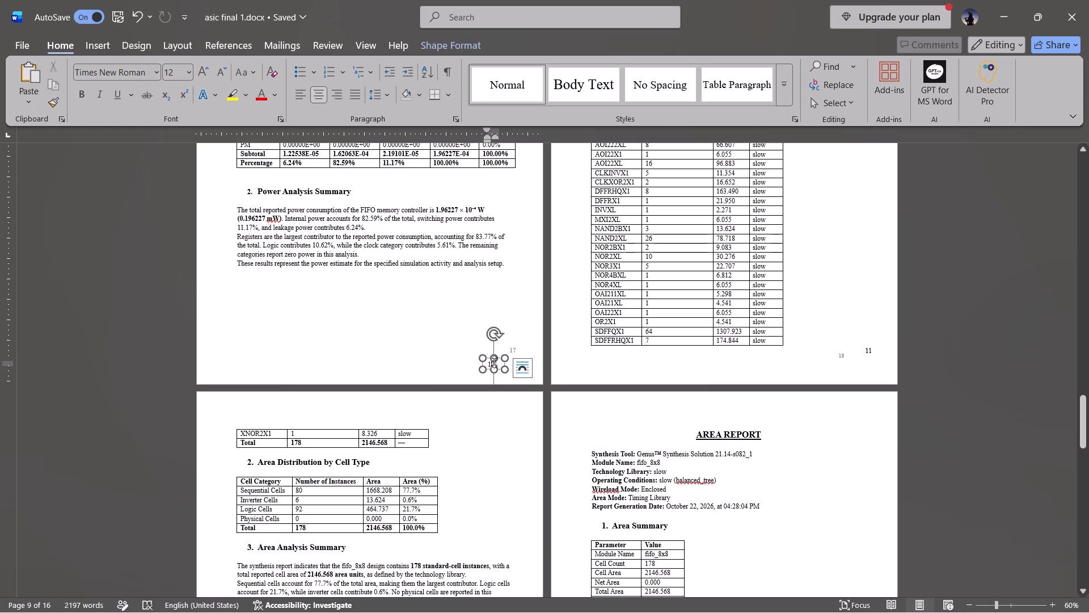
{"action": "double_click", "coordinate": [494, 362]}
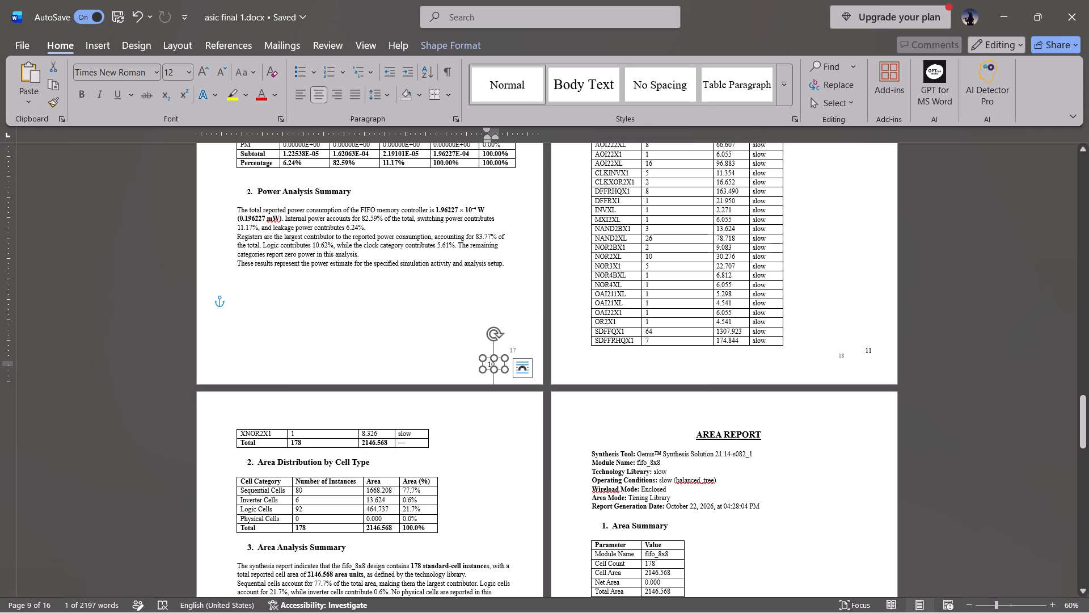
{"action": "left_click_drag", "start_coordinate": [499, 360], "coordinate": [514, 349]}
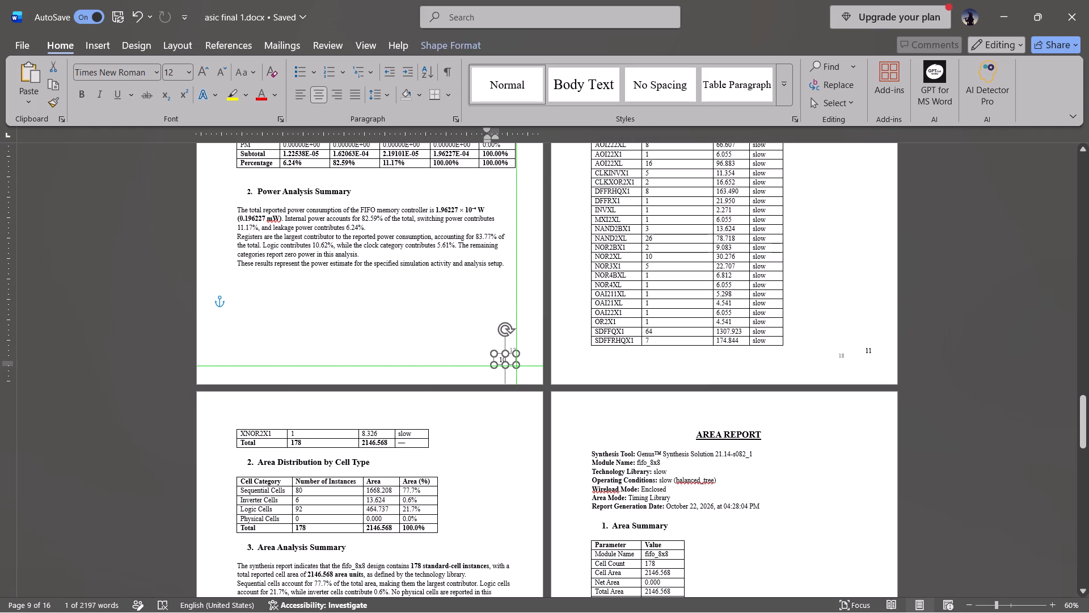
{"action": "left_click_drag", "start_coordinate": [514, 349], "coordinate": [512, 345]}
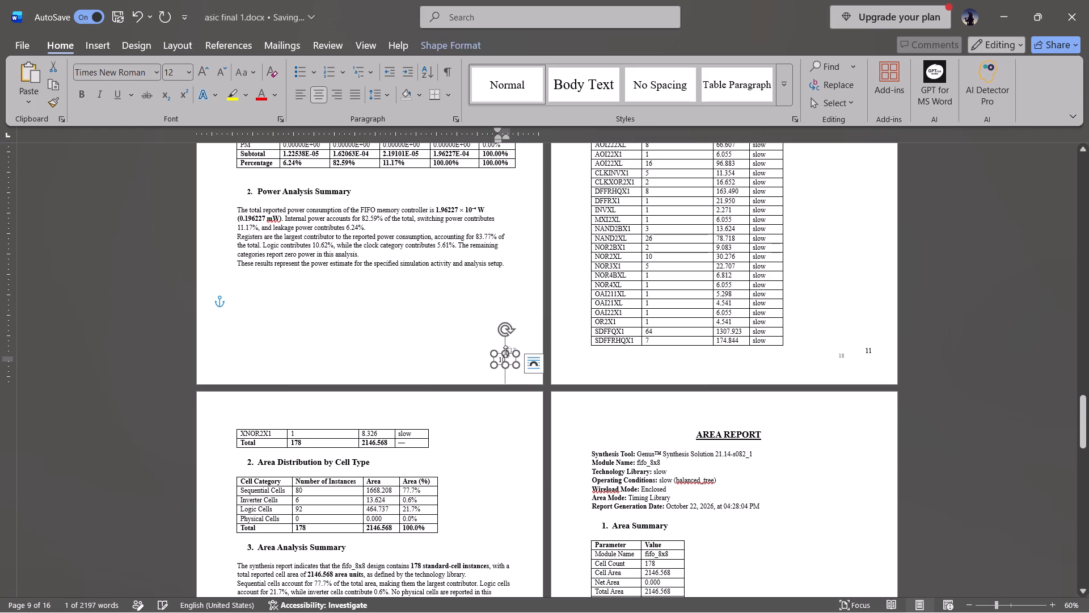
{"action": "left_click_drag", "start_coordinate": [500, 354], "coordinate": [500, 346]}
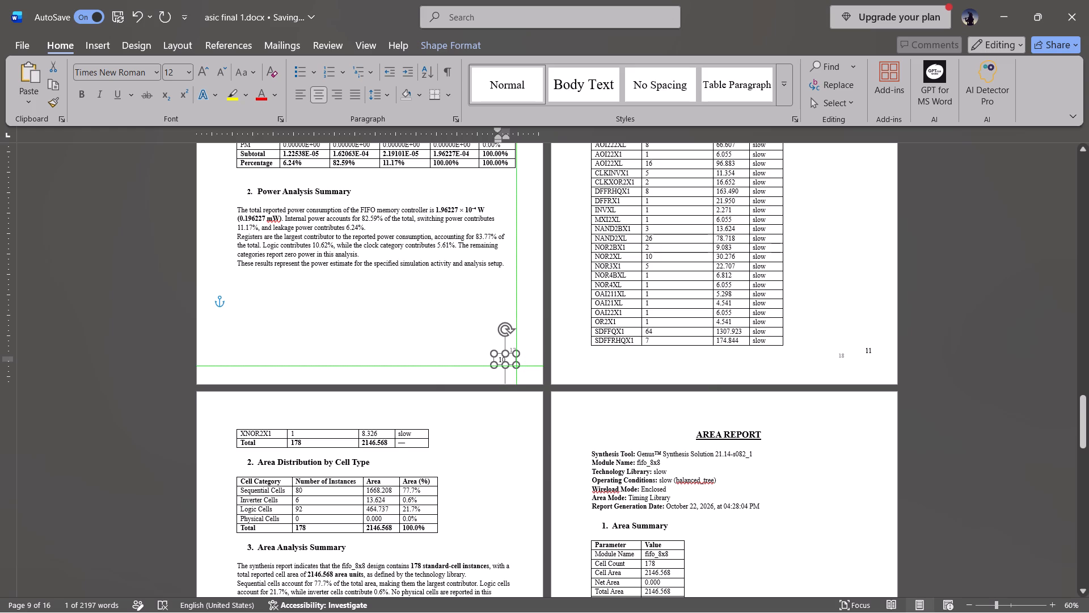
{"action": "left_click_drag", "start_coordinate": [500, 346], "coordinate": [501, 347]}
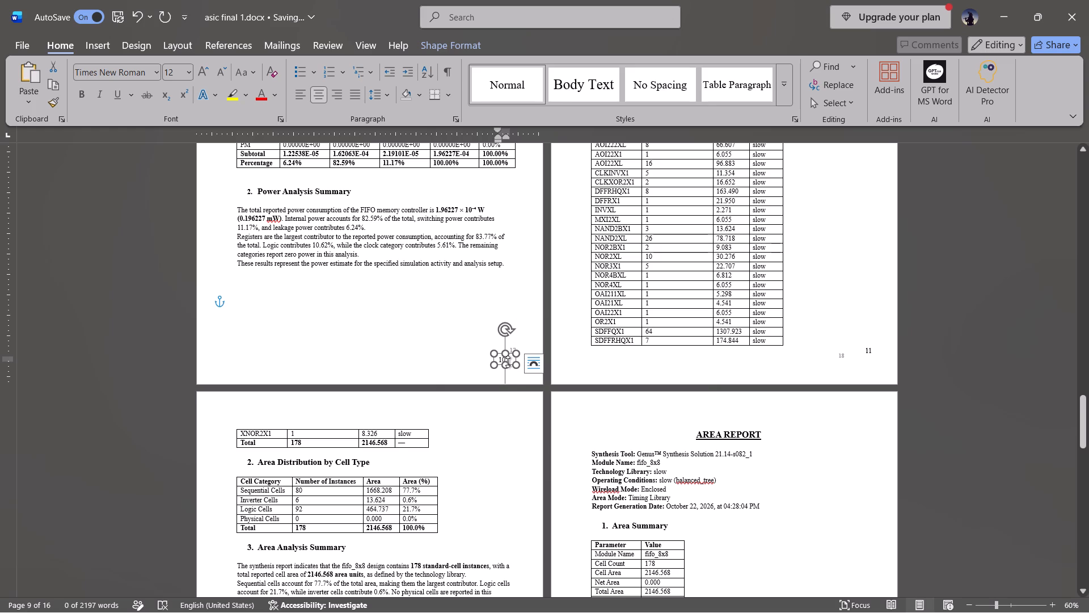
{"action": "left_click_drag", "start_coordinate": [509, 361], "coordinate": [510, 355]}
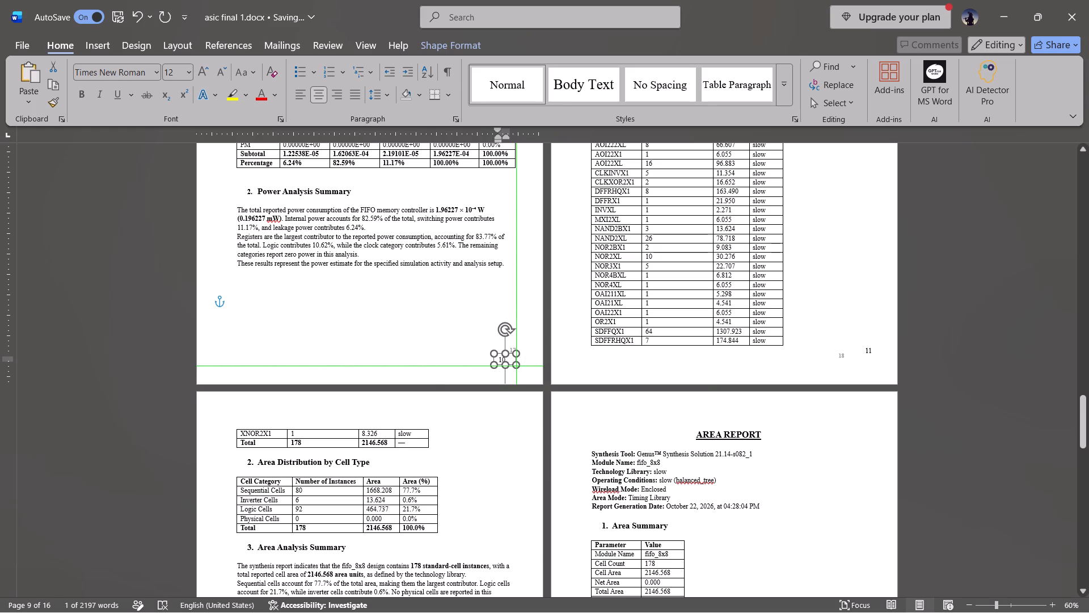
{"action": "left_click_drag", "start_coordinate": [510, 355], "coordinate": [510, 352]}
{"action": "left_click", "coordinate": [508, 351]}
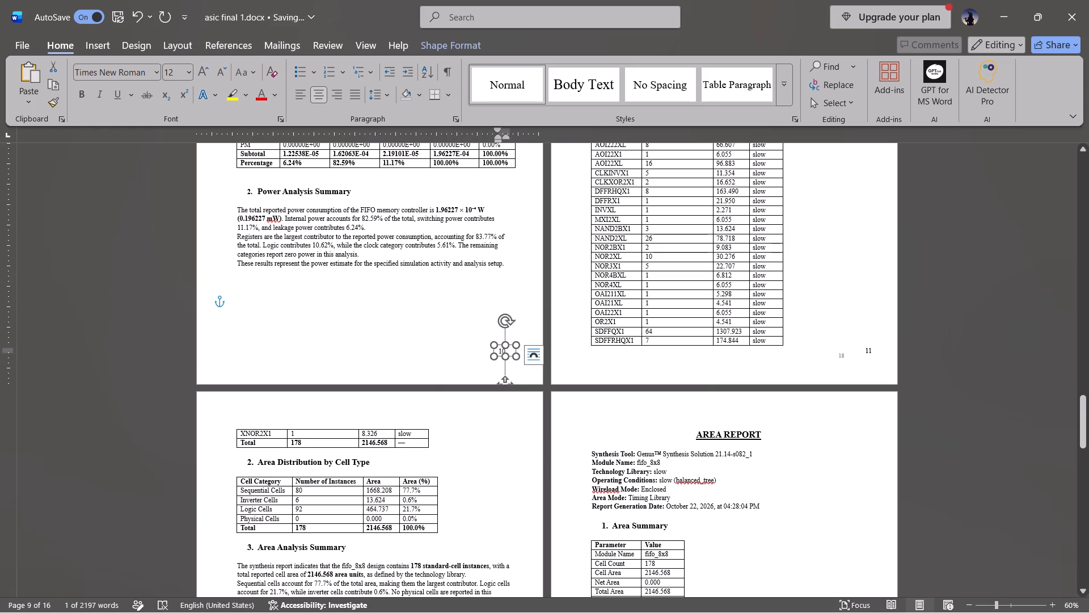
Fine-tune the page-number text box on the Power Report page so it fully covers the grey footer number beneath it.
{"action": "left_click_drag", "start_coordinate": [505, 349], "coordinate": [510, 352]}
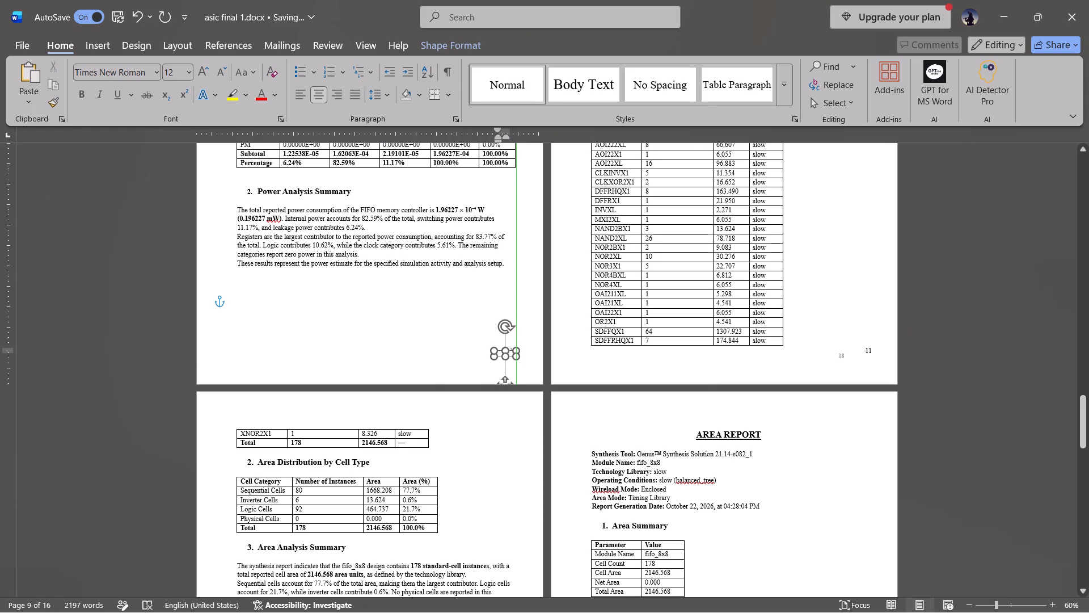
{"action": "left_click_drag", "start_coordinate": [510, 352], "coordinate": [512, 343]}
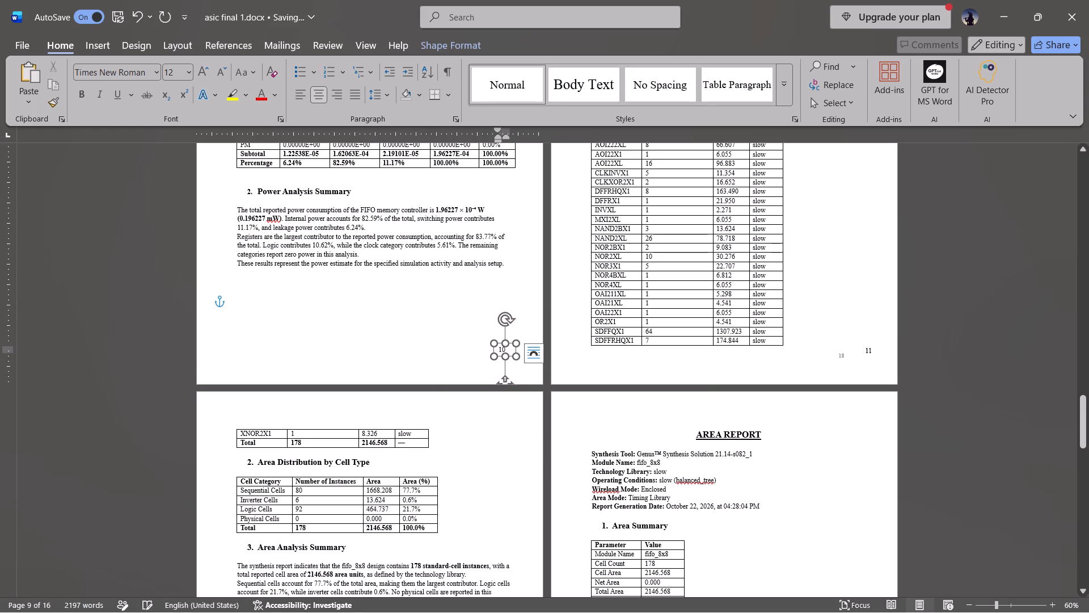
{"action": "left_click_drag", "start_coordinate": [506, 348], "coordinate": [511, 342]}
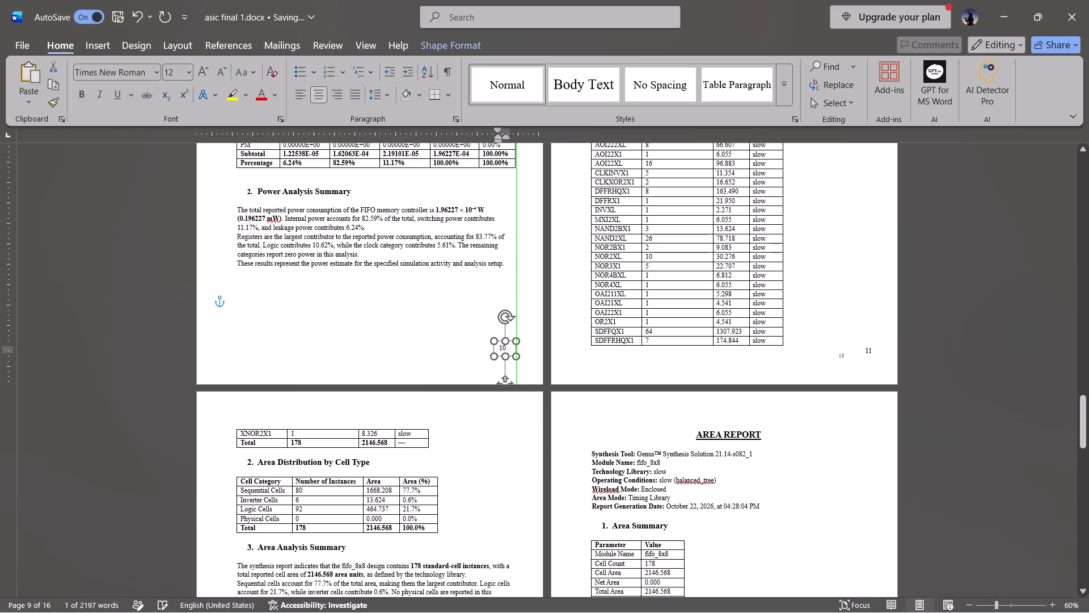
{"action": "left_click_drag", "start_coordinate": [511, 342], "coordinate": [511, 343]}
{"action": "left_click", "coordinate": [435, 342]}
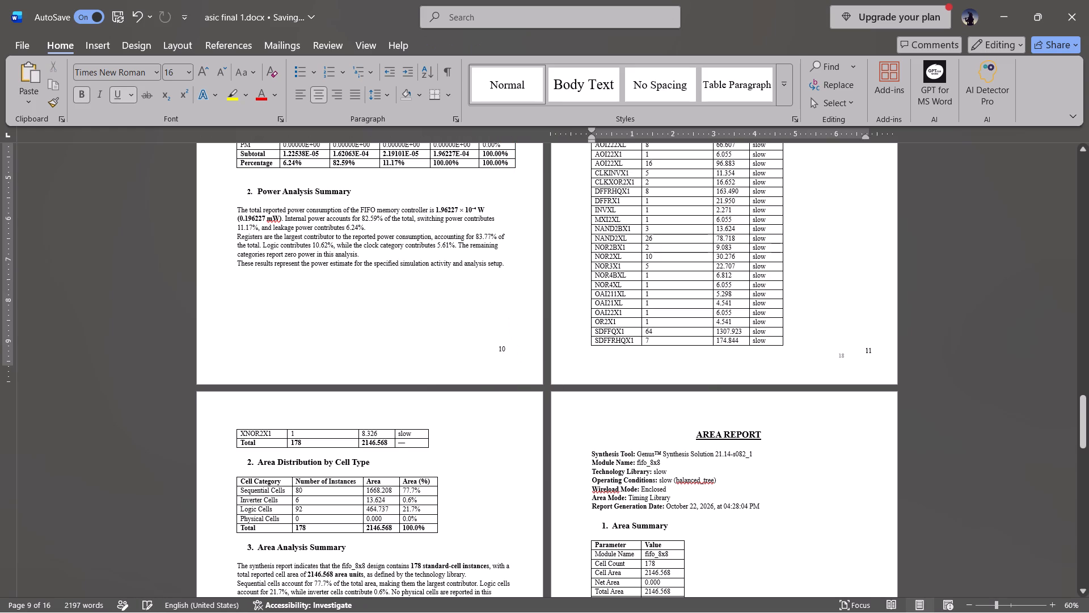
Change the number in the Power Report page's page-number text box to 9.
{"action": "left_click", "coordinate": [868, 350]}
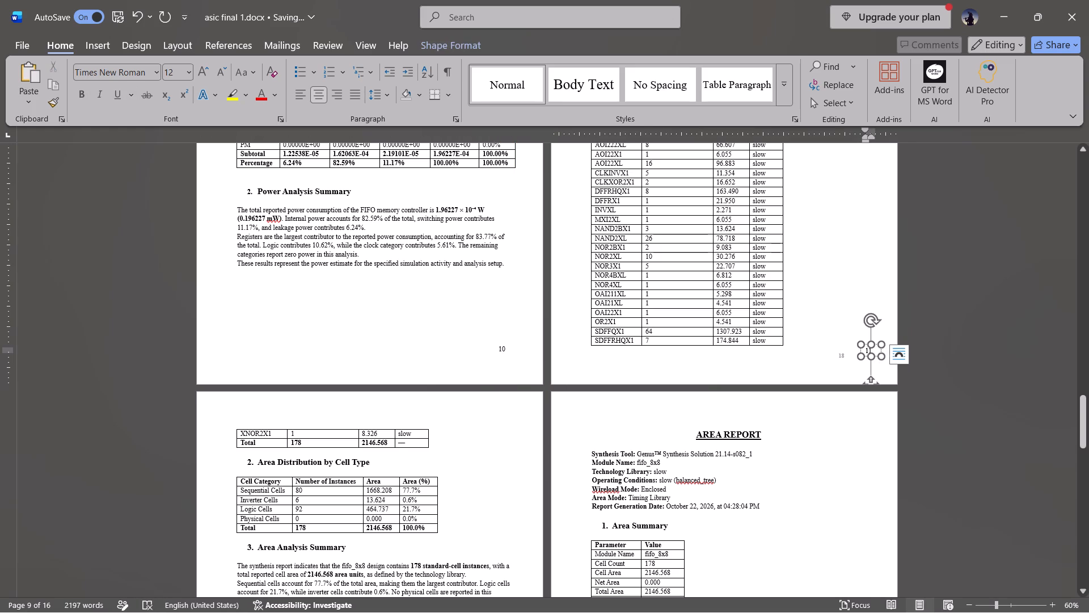
{"action": "scroll", "coordinate": [691, 289], "scroll_direction": "up", "scroll_amount": 2}
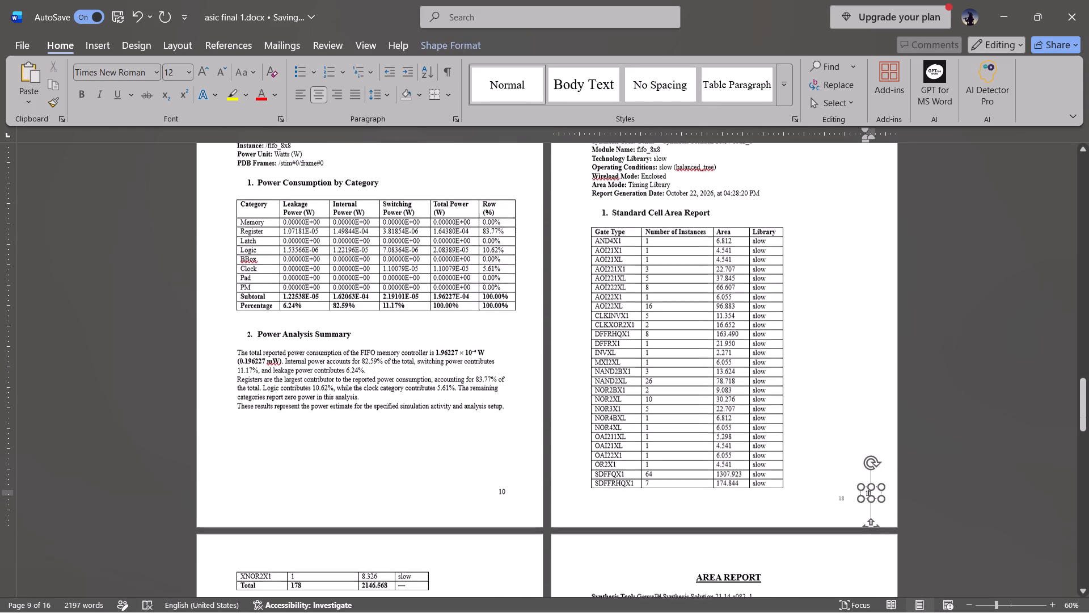
{"action": "left_click", "coordinate": [505, 489]}
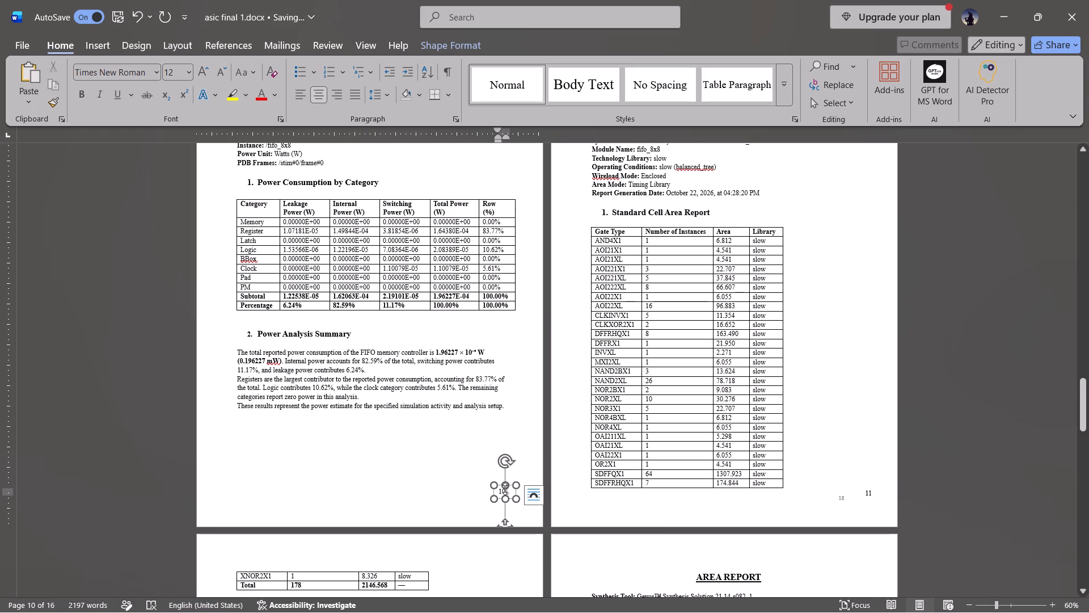
{"action": "key", "text": "BackSpace"}
{"action": "key", "text": "BackSpace"}
{"action": "key", "text": "9"}
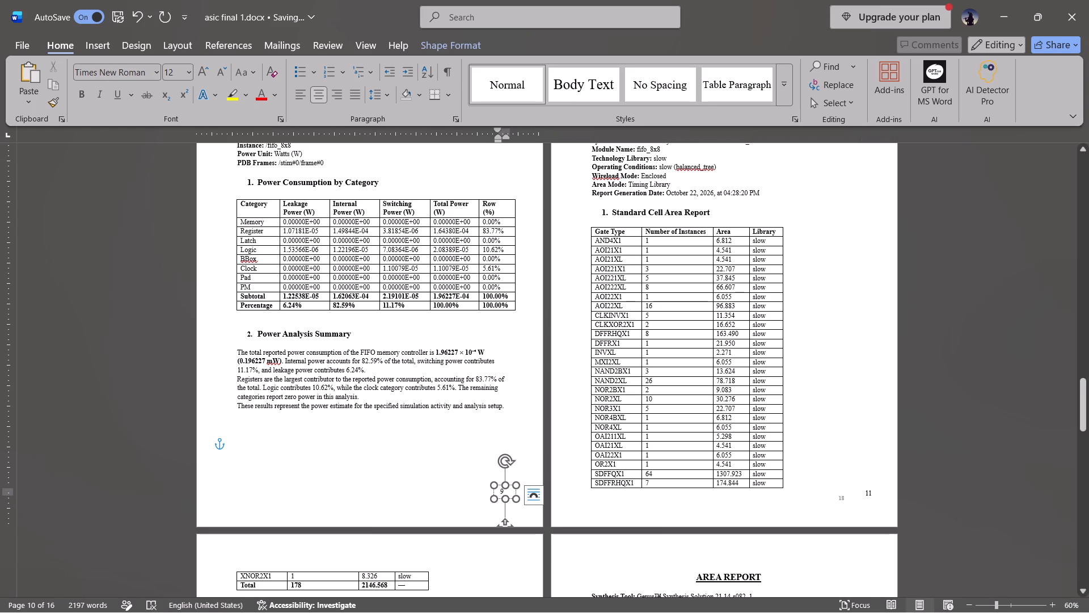
Move the page-number text box on the Standard Cell Area Report page over the grey footer number, slightly widen it and renumber it 10.
{"action": "left_click", "coordinate": [876, 492]}
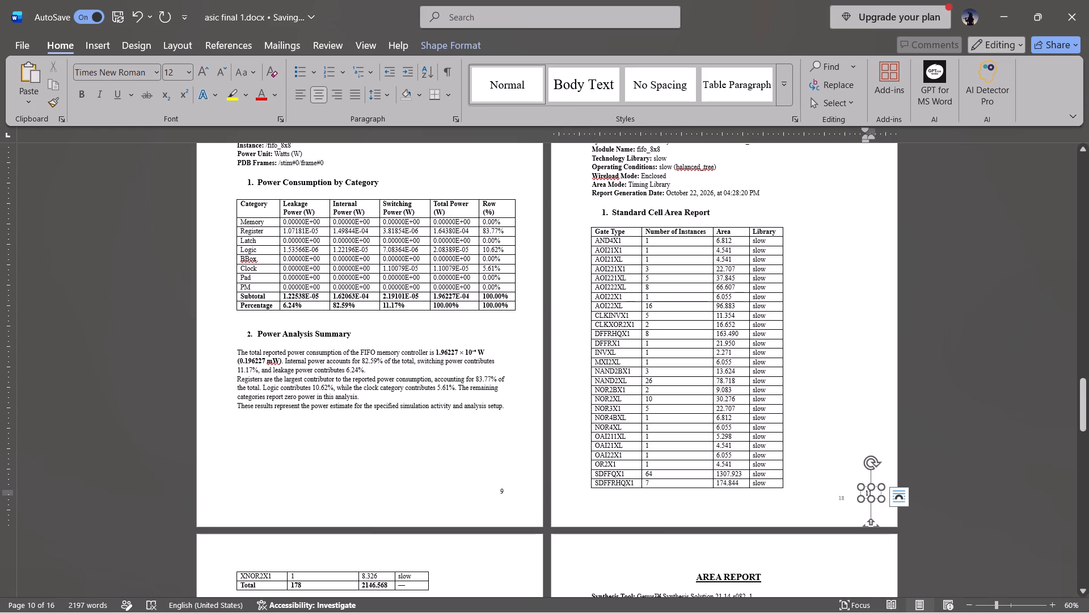
{"action": "left_click_drag", "start_coordinate": [877, 492], "coordinate": [846, 500]}
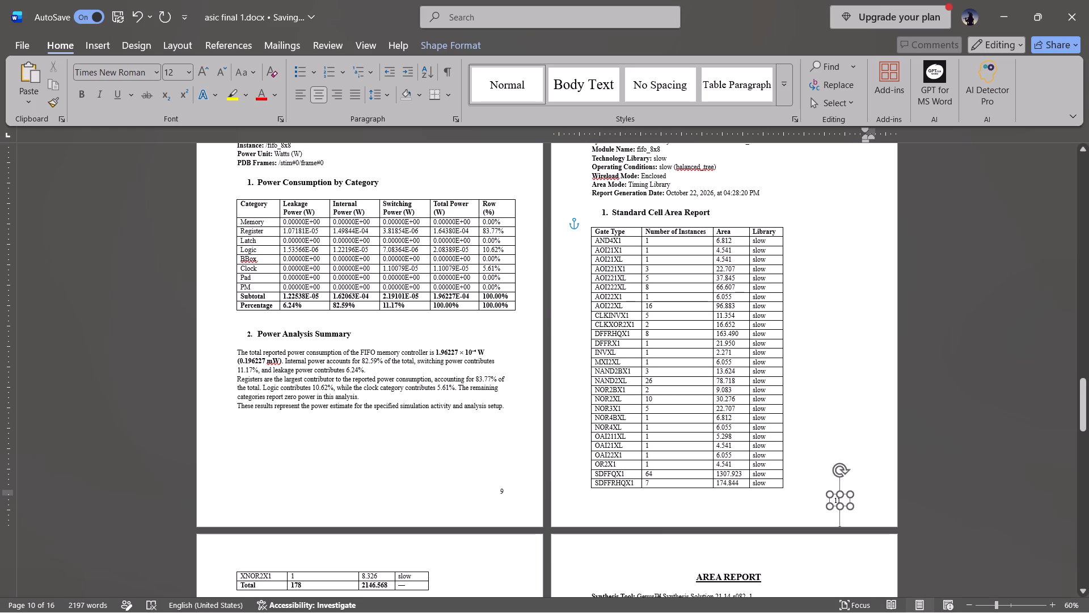
{"action": "left_click_drag", "start_coordinate": [846, 500], "coordinate": [854, 498]}
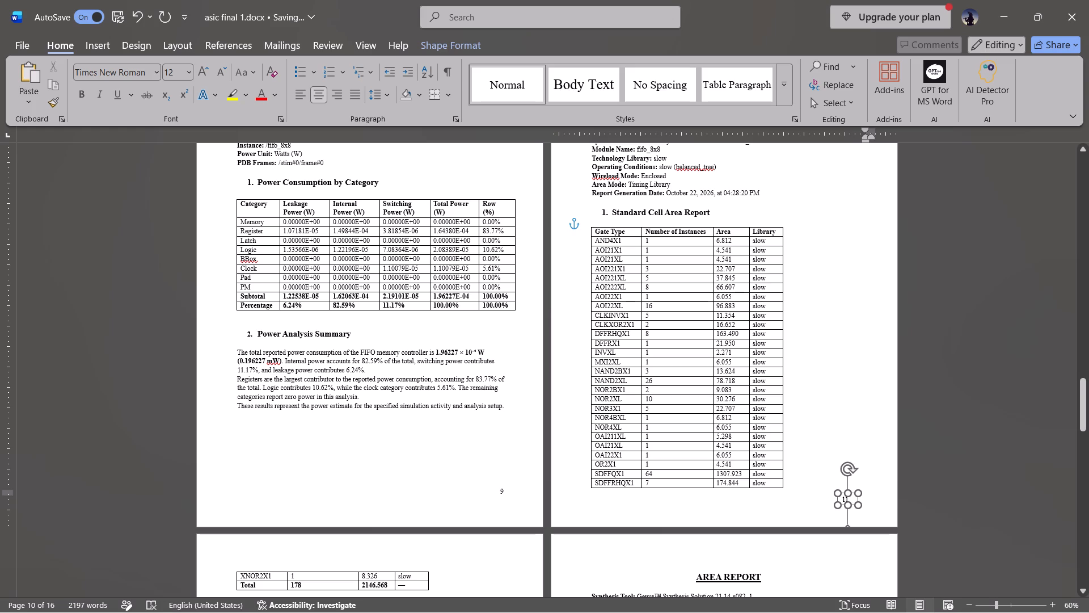
{"action": "left_click", "coordinate": [848, 499]}
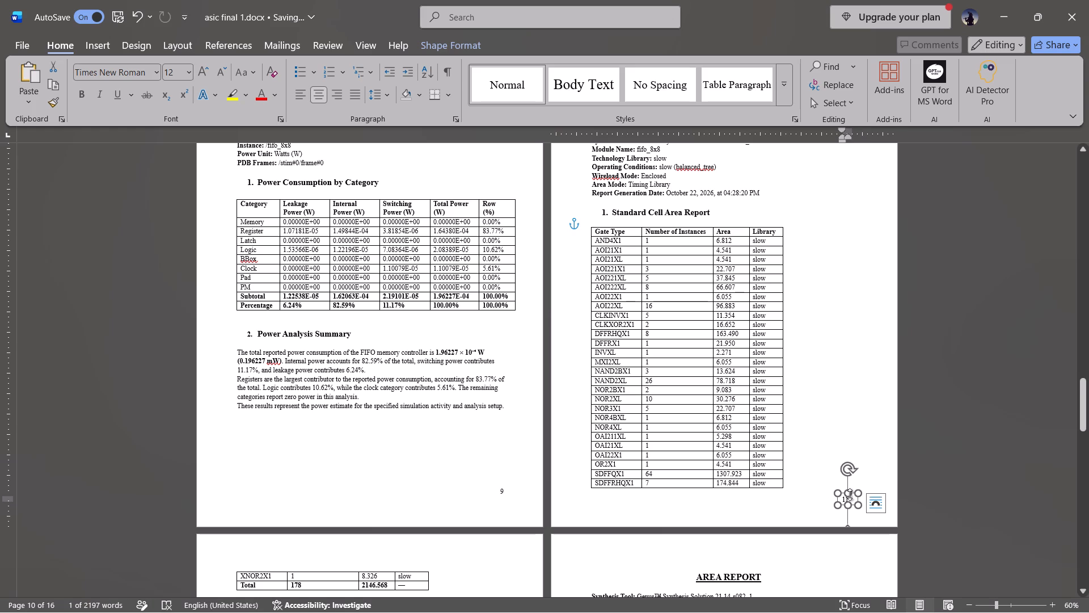
{"action": "left_click", "coordinate": [850, 499]}
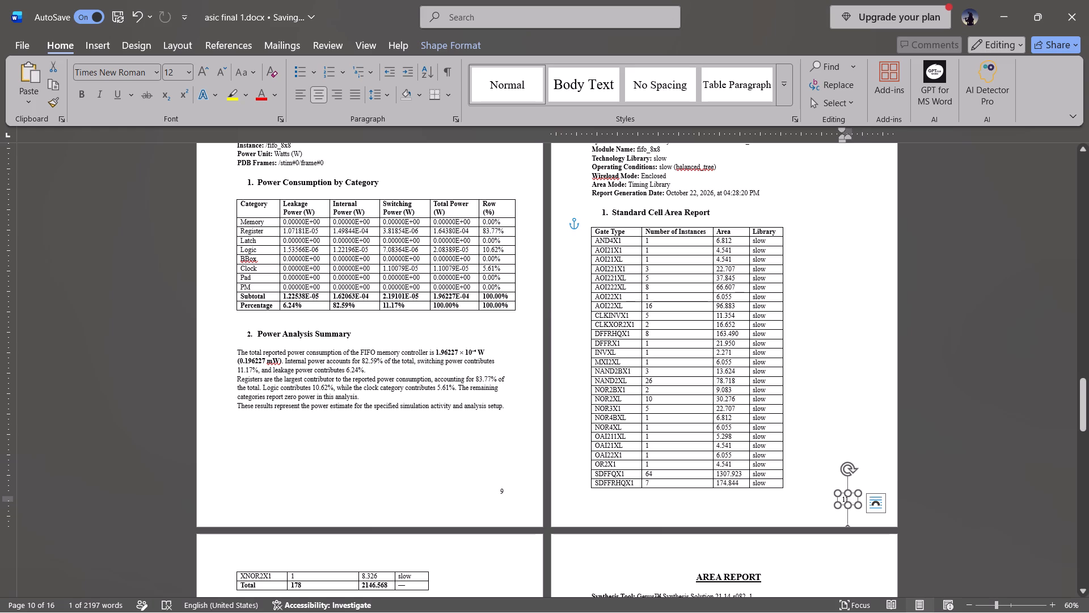
{"action": "left_click", "coordinate": [846, 498]}
{"action": "key", "text": "Right"}
{"action": "key", "text": "BackSpace"}
{"action": "key", "text": "0"}
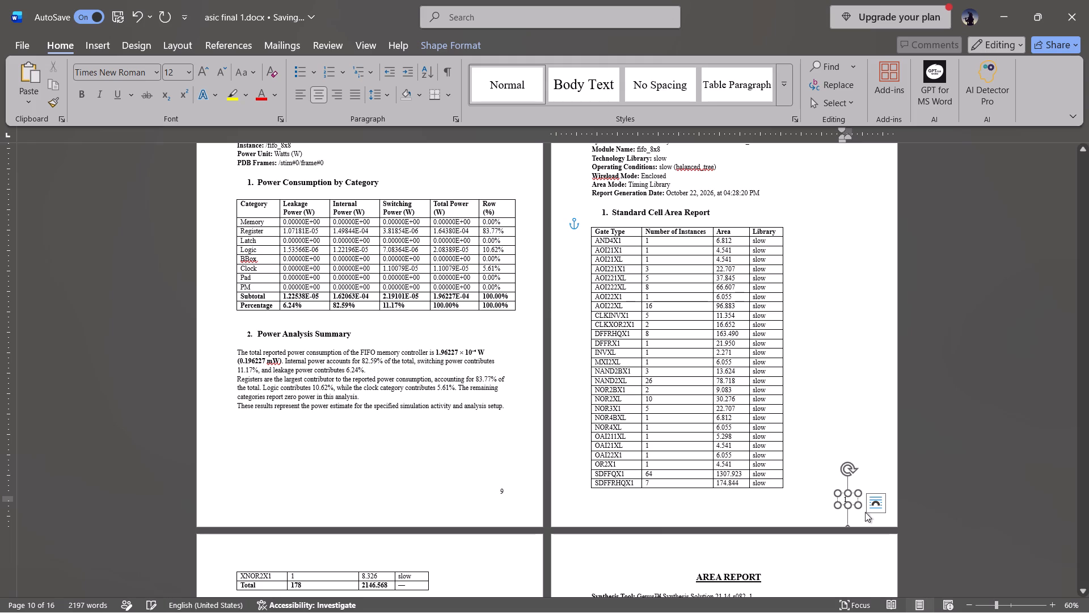
{"action": "key", "text": "0"}
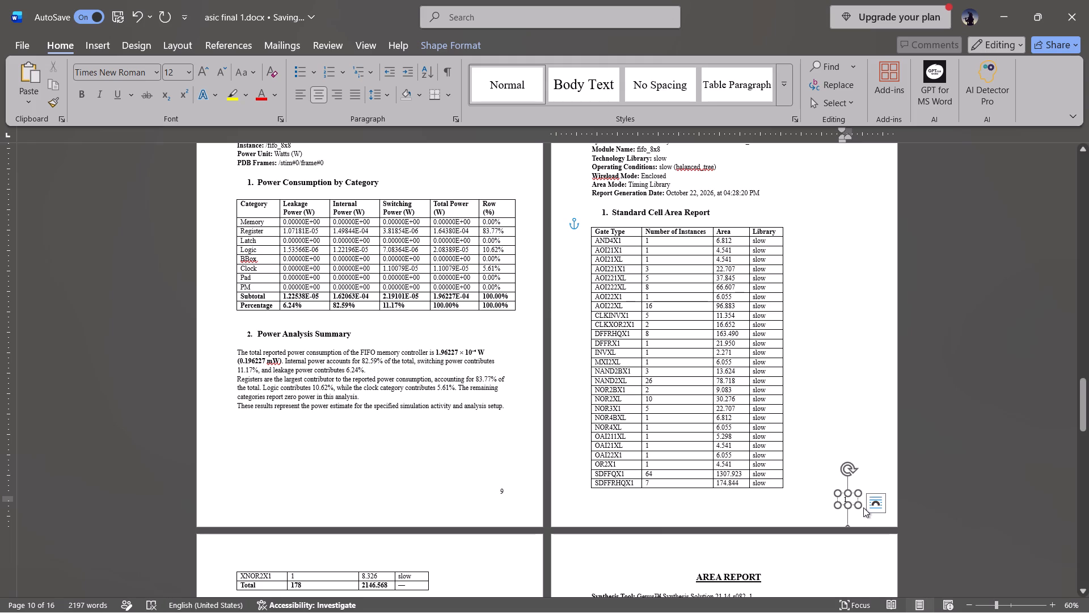
{"action": "left_click_drag", "start_coordinate": [862, 506], "coordinate": [867, 507]}
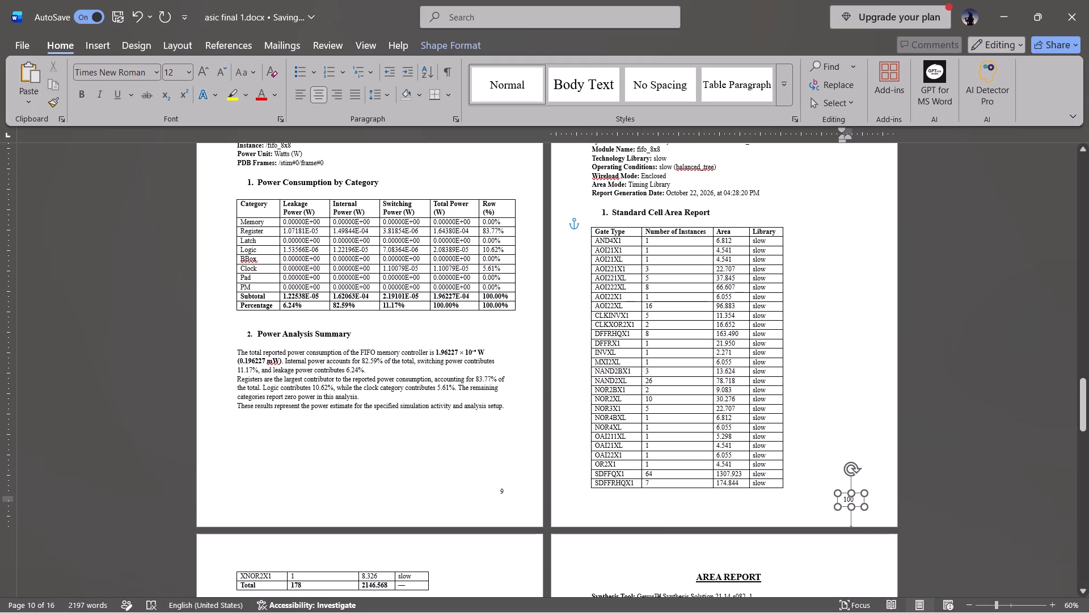
{"action": "left_click", "coordinate": [860, 502]}
{"action": "key", "text": "BackSpace"}
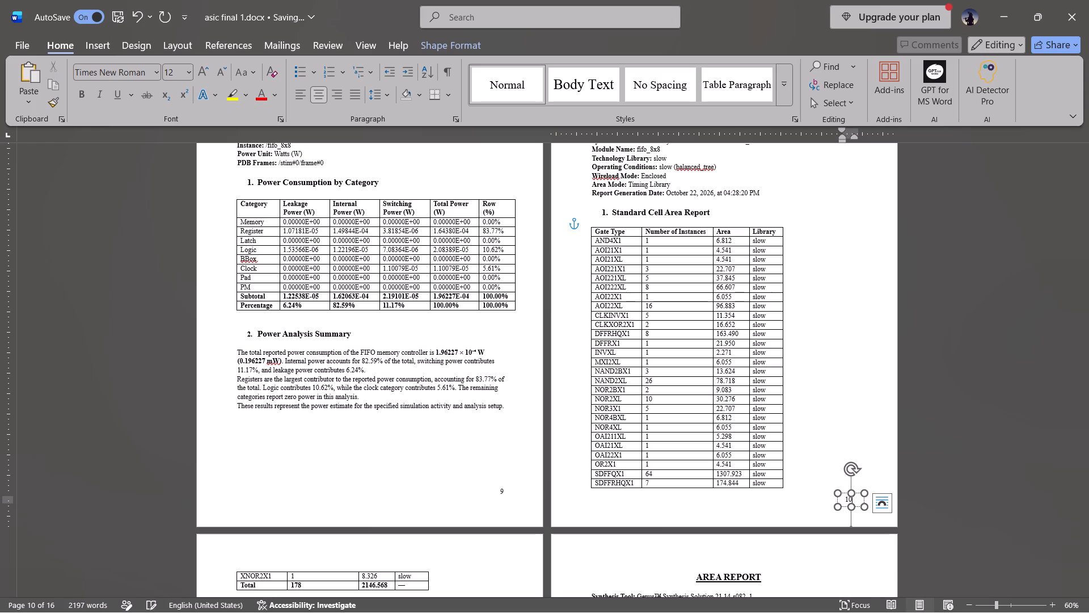
Move the page-number text box on the Area Analysis Summary page over the grey footer number and change its number to 11.
{"action": "scroll", "coordinate": [720, 500], "scroll_direction": "down", "scroll_amount": 1}
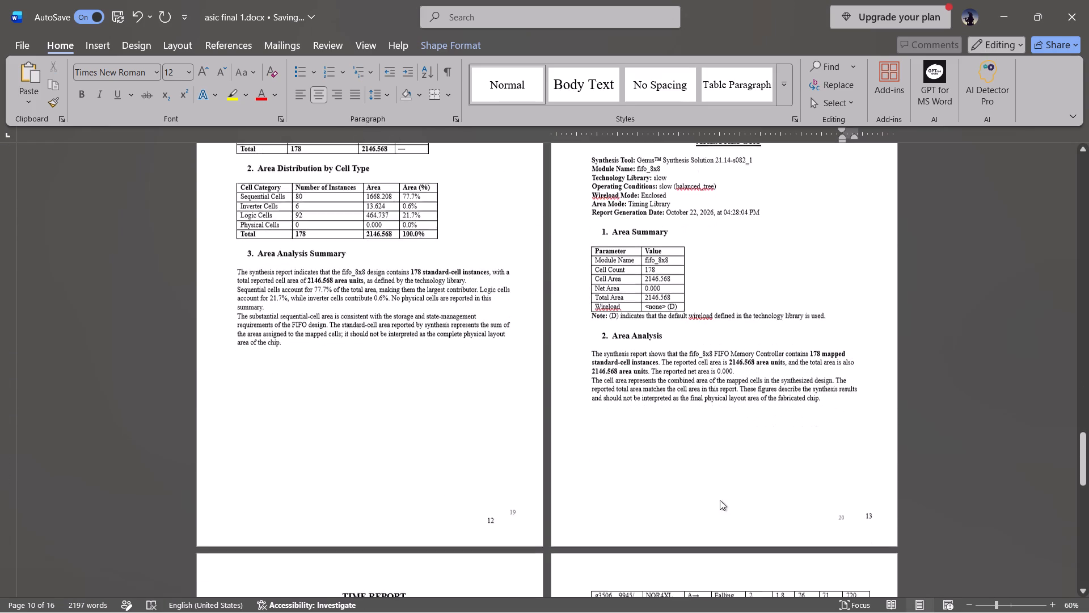
{"action": "scroll", "coordinate": [720, 500], "scroll_direction": "down", "scroll_amount": 1}
{"action": "left_click", "coordinate": [491, 487]}
{"action": "left_click_drag", "start_coordinate": [491, 487], "coordinate": [503, 484]}
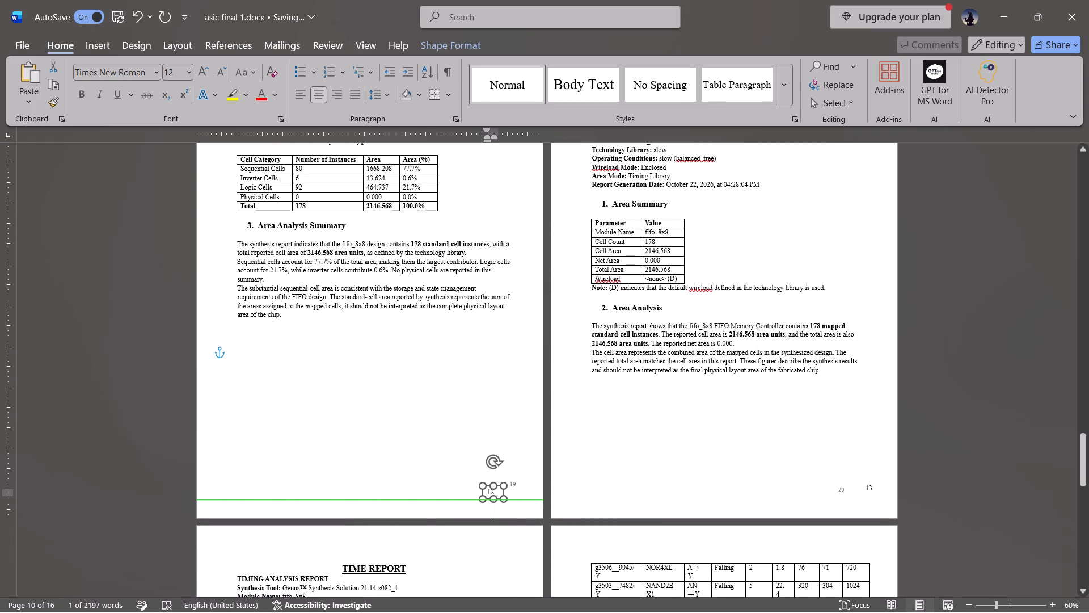
{"action": "left_click_drag", "start_coordinate": [503, 484], "coordinate": [509, 485]}
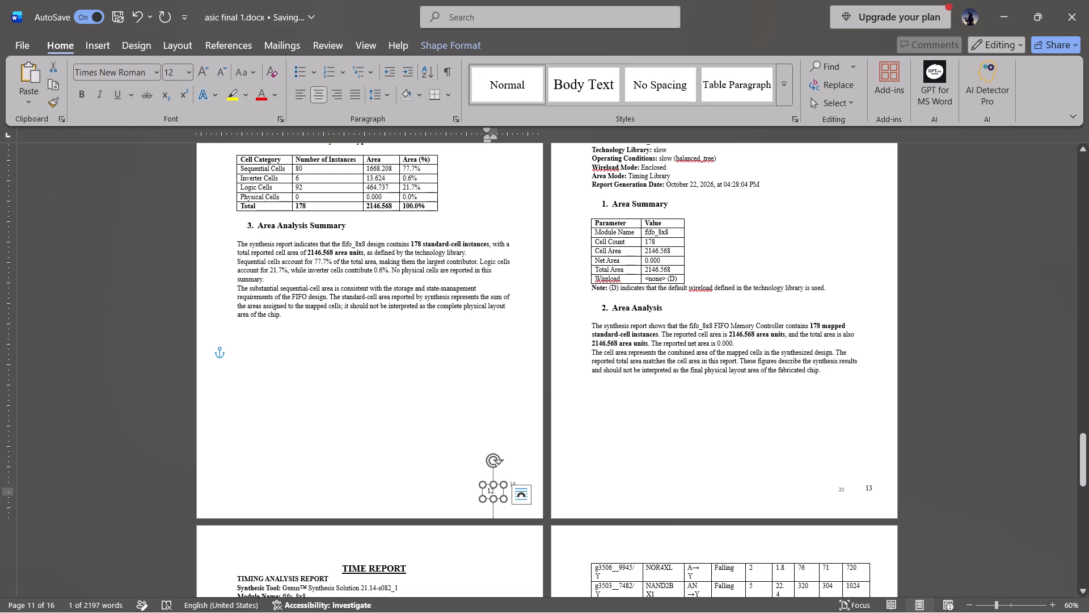
{"action": "left_click_drag", "start_coordinate": [488, 486], "coordinate": [499, 484]}
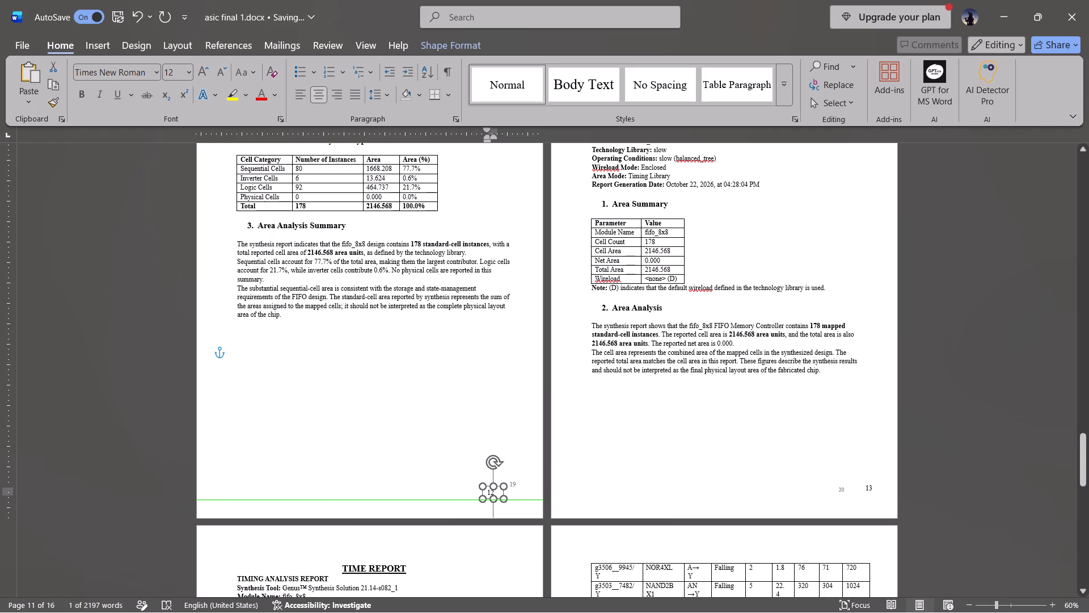
{"action": "left_click_drag", "start_coordinate": [499, 484], "coordinate": [500, 484]}
{"action": "left_click_drag", "start_coordinate": [487, 496], "coordinate": [483, 499]}
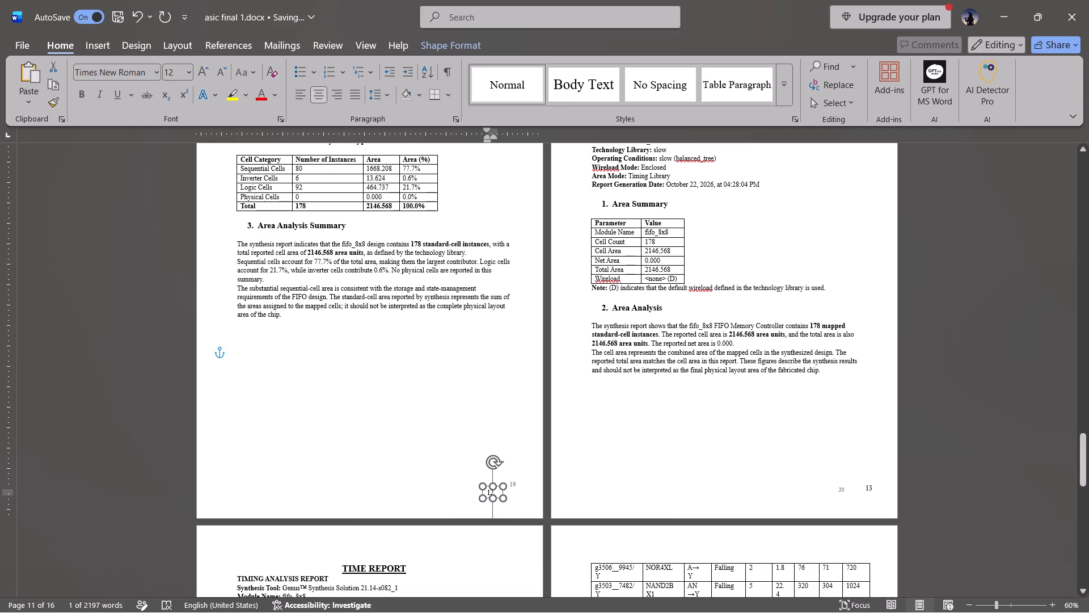
{"action": "left_click_drag", "start_coordinate": [483, 499], "coordinate": [480, 498]}
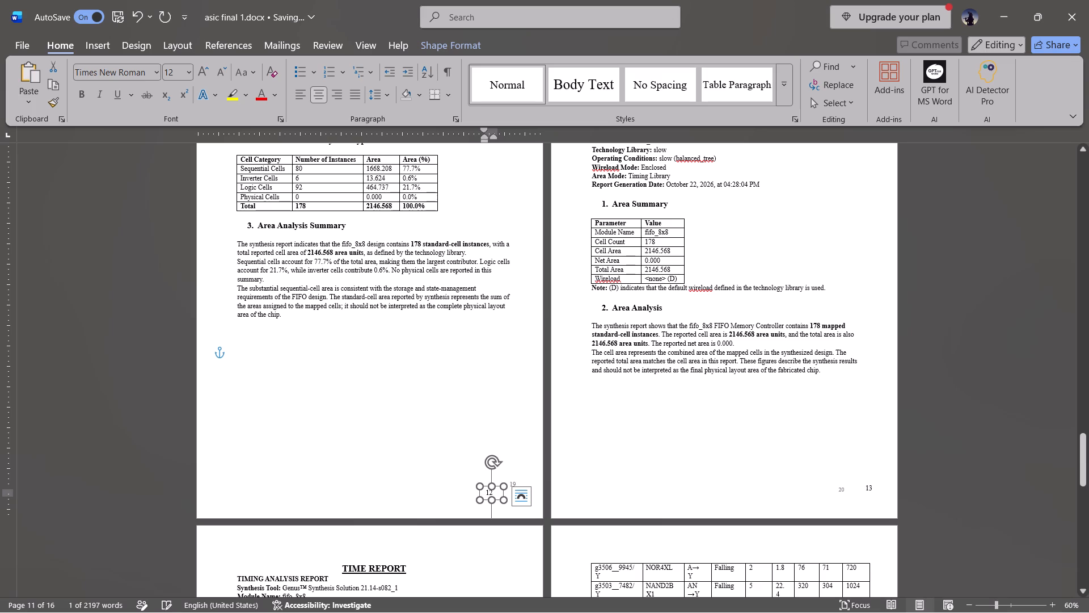
{"action": "left_click_drag", "start_coordinate": [481, 492], "coordinate": [500, 472]}
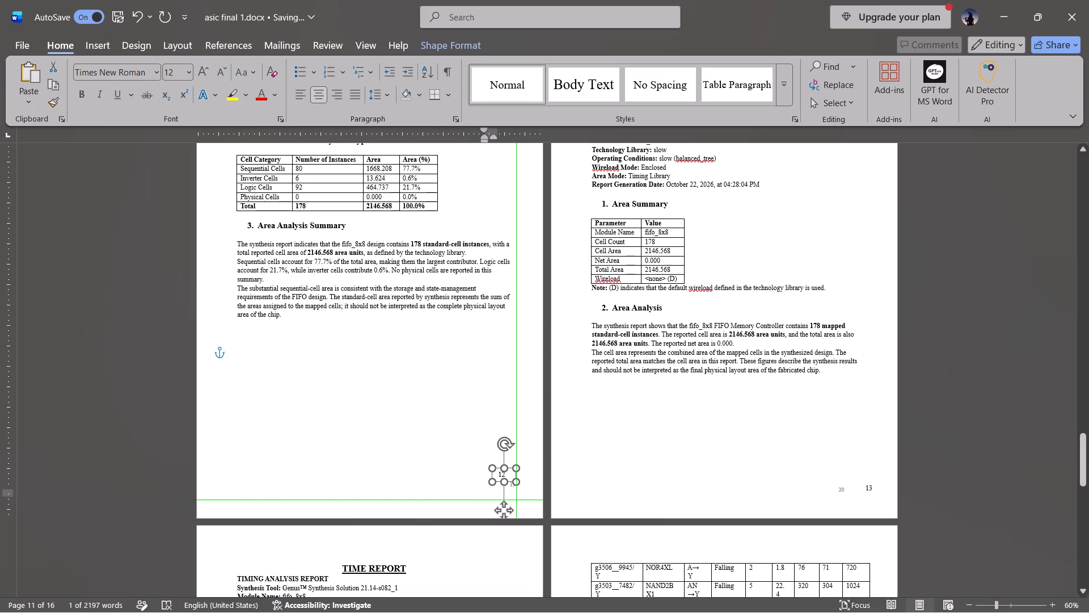
{"action": "left_click_drag", "start_coordinate": [500, 472], "coordinate": [509, 482]}
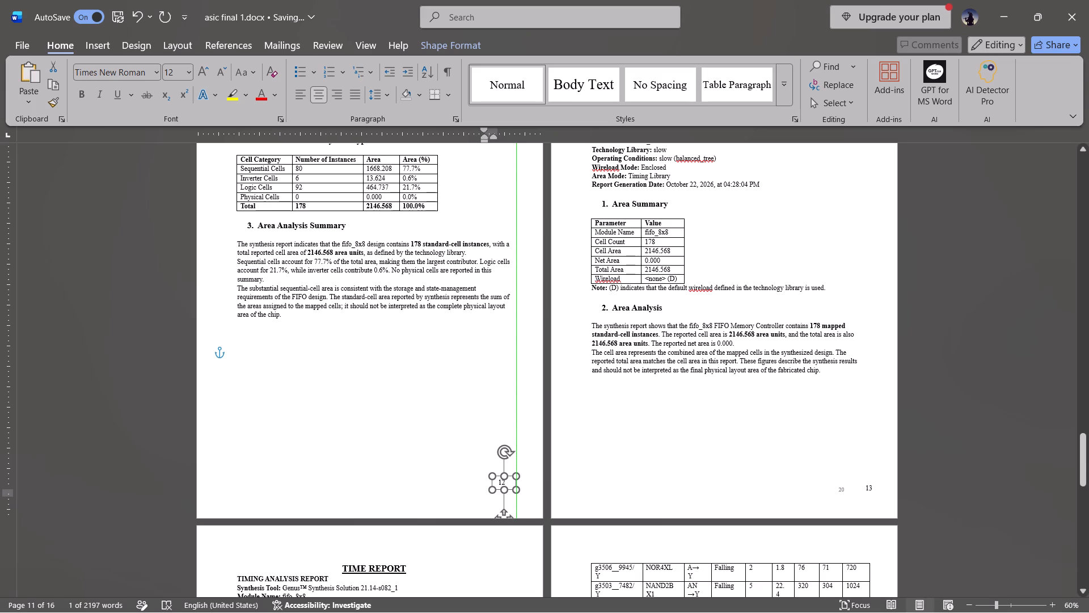
{"action": "left_click_drag", "start_coordinate": [509, 482], "coordinate": [509, 484]}
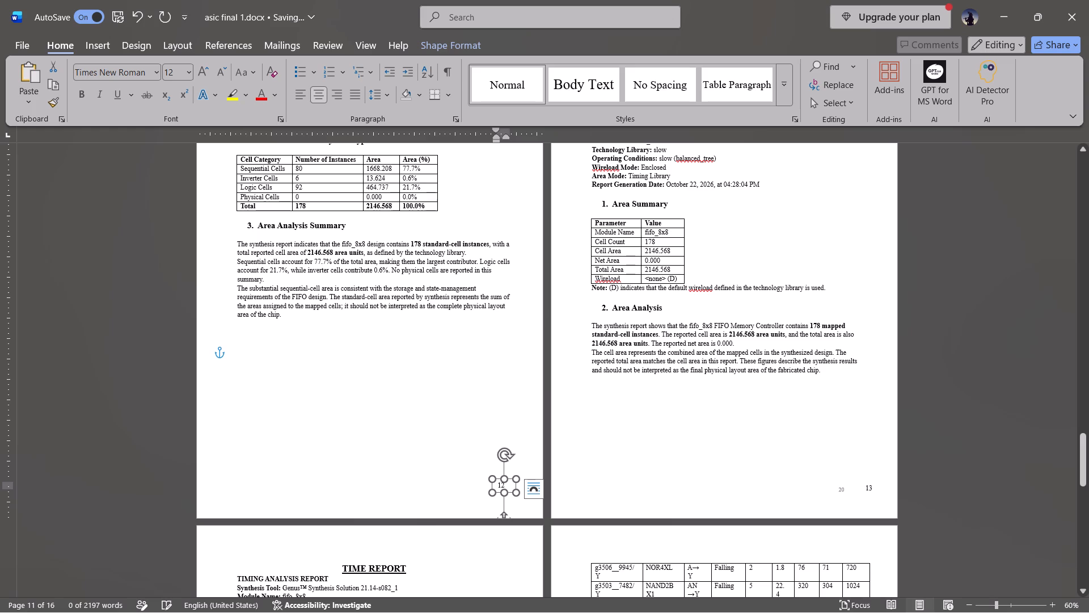
{"action": "left_click", "coordinate": [506, 484]}
{"action": "key", "text": "BackSpace"}
{"action": "key", "text": "1"}
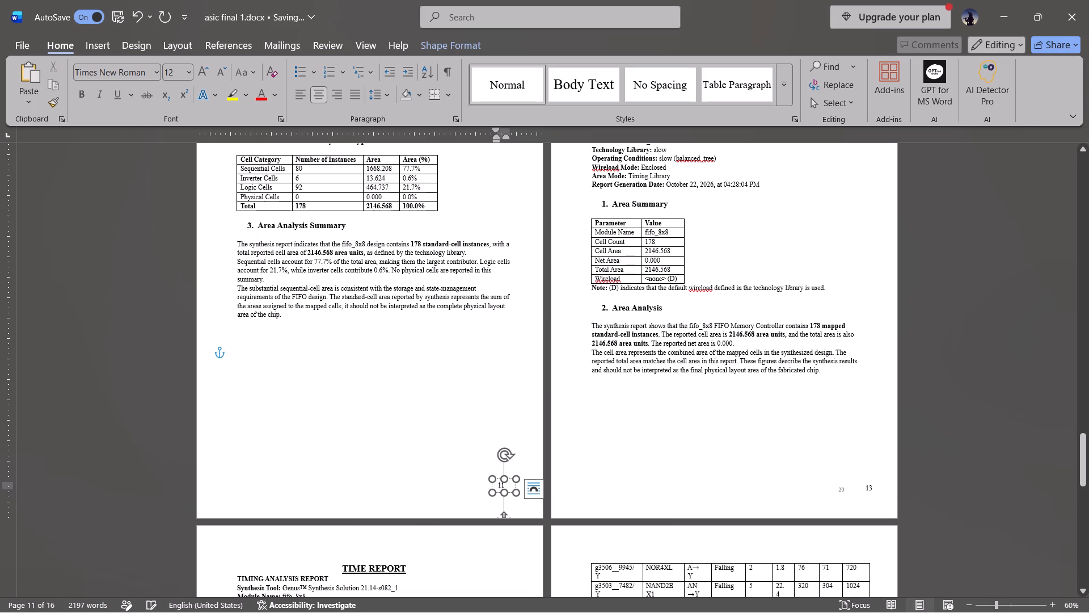
Move the page-number text box on the Area Summary page over the grey footer number and change its number to 12.
{"action": "left_click", "coordinate": [875, 490]}
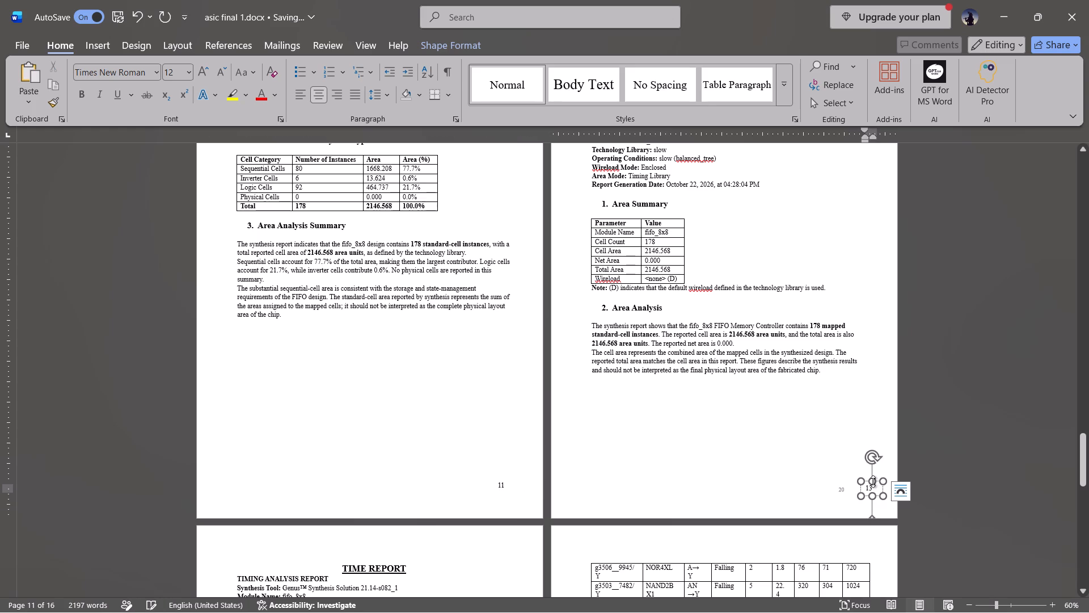
{"action": "left_click", "coordinate": [864, 481]}
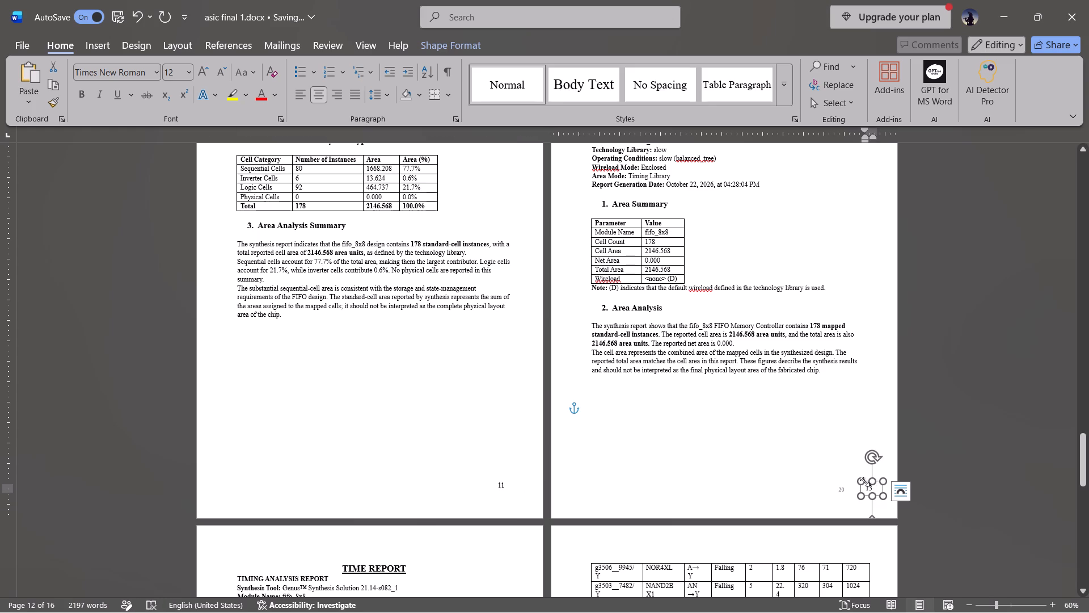
{"action": "left_click", "coordinate": [868, 482]}
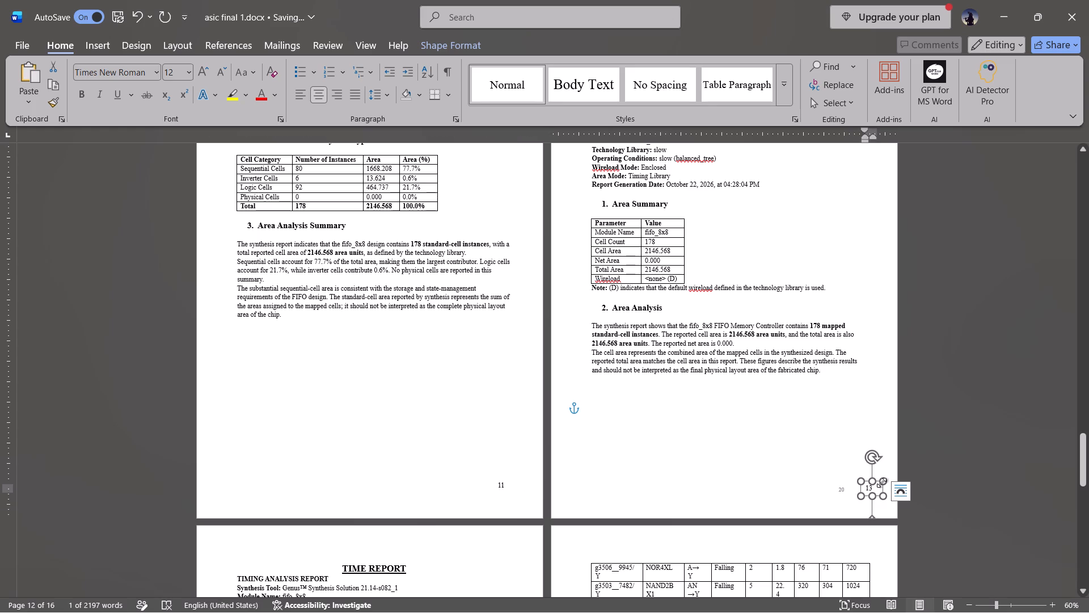
{"action": "left_click_drag", "start_coordinate": [876, 481], "coordinate": [868, 481]}
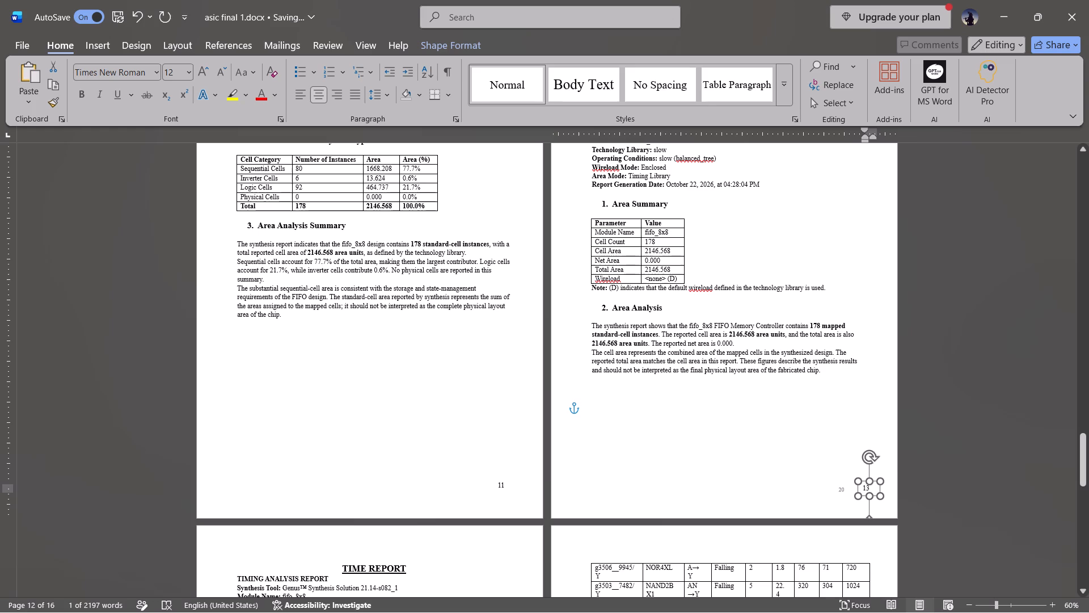
{"action": "left_click_drag", "start_coordinate": [868, 481], "coordinate": [844, 483]}
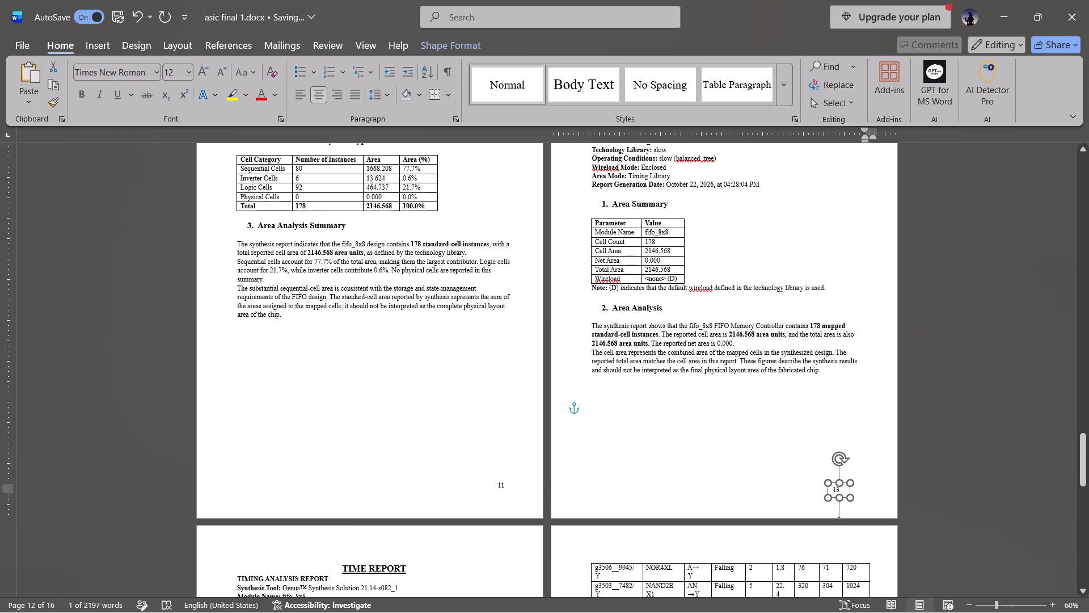
{"action": "left_click_drag", "start_coordinate": [844, 483], "coordinate": [851, 484]}
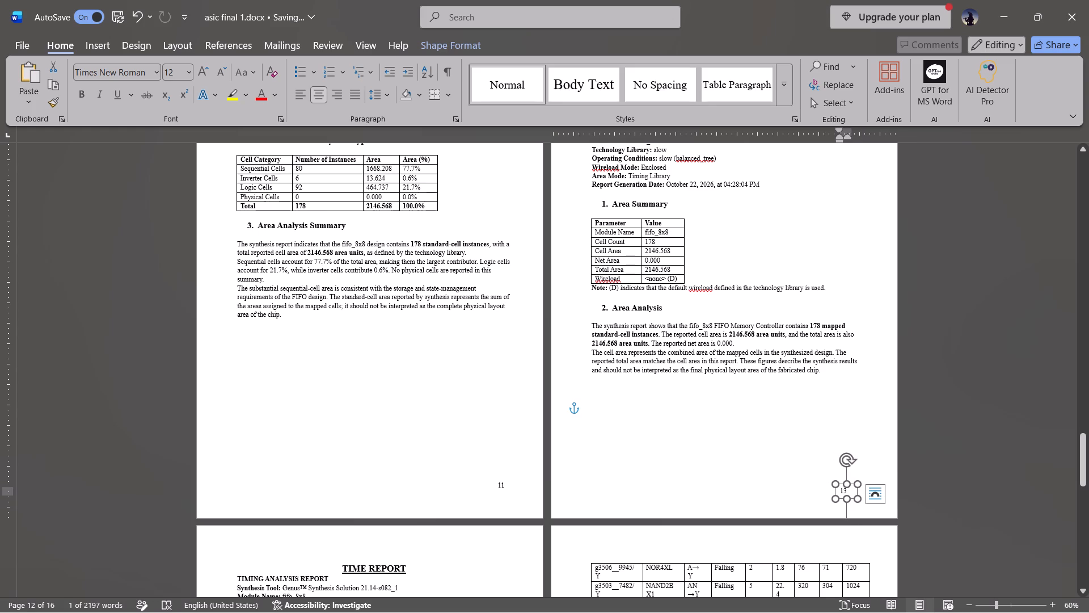
{"action": "left_click", "coordinate": [850, 488]}
{"action": "key", "text": "BackSpace"}
{"action": "key", "text": "2"}
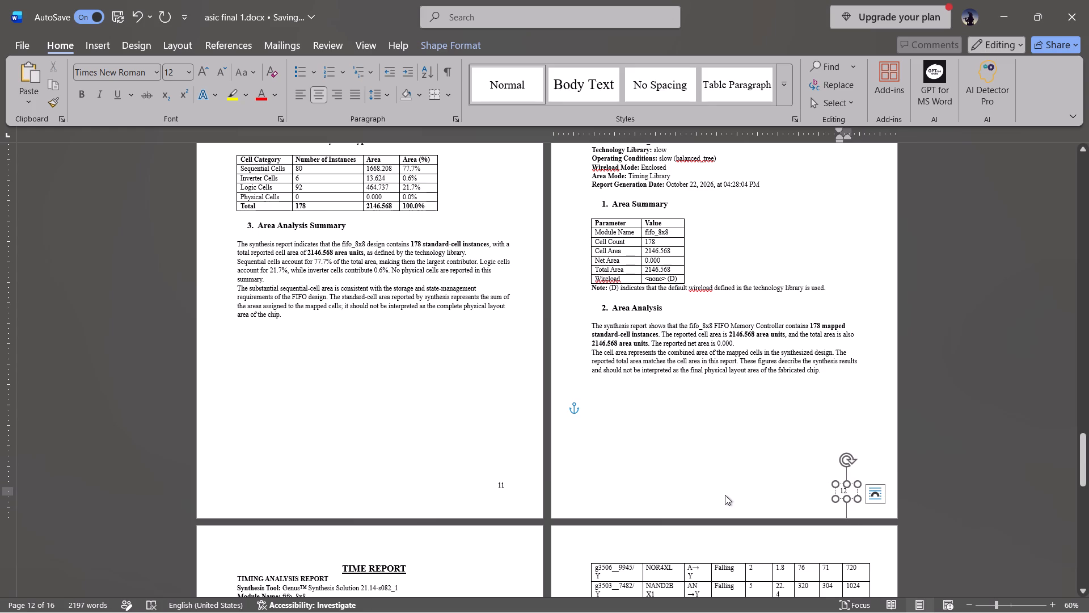
Move the page-number text box on the Time Report page over the grey footer number beneath the timing path table.
{"action": "scroll", "coordinate": [725, 495], "scroll_direction": "down", "scroll_amount": 1}
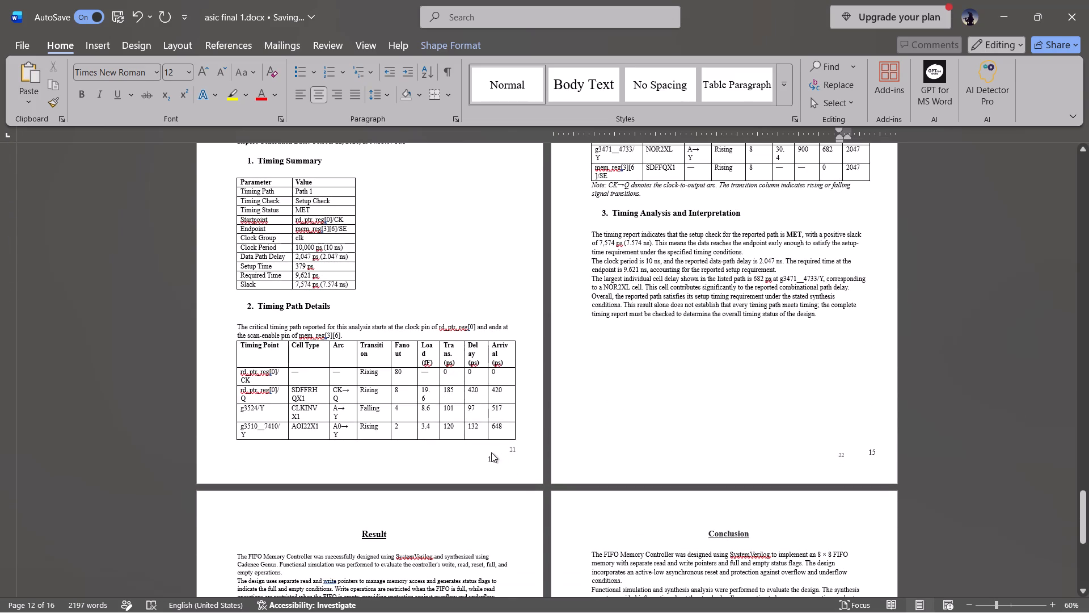
{"action": "left_click", "coordinate": [489, 454]}
{"action": "left_click_drag", "start_coordinate": [489, 455], "coordinate": [502, 442]}
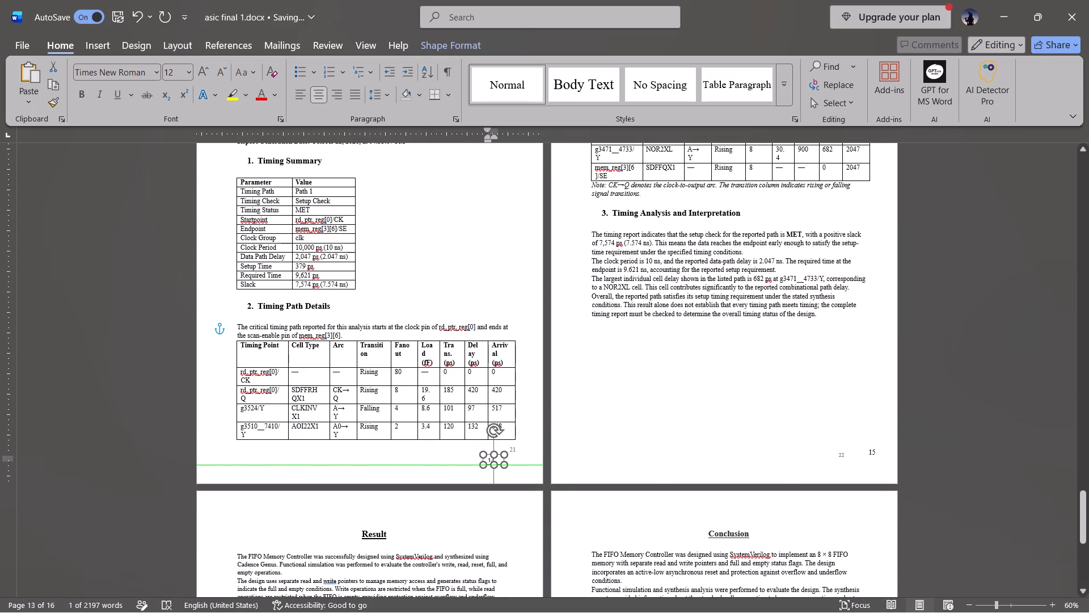
{"action": "left_click_drag", "start_coordinate": [502, 442], "coordinate": [494, 451]}
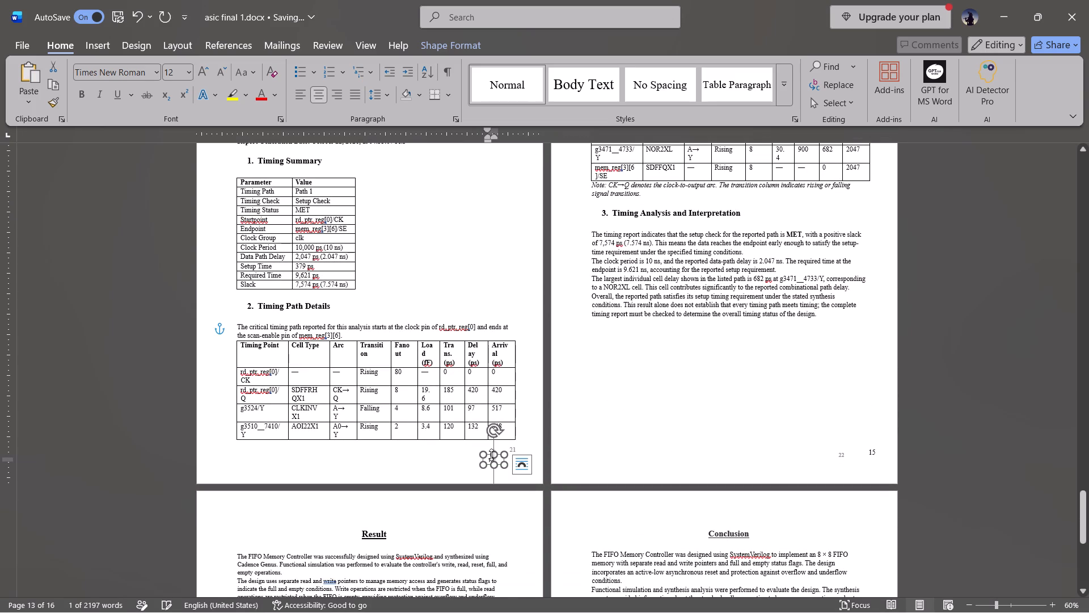
{"action": "left_click", "coordinate": [491, 455]}
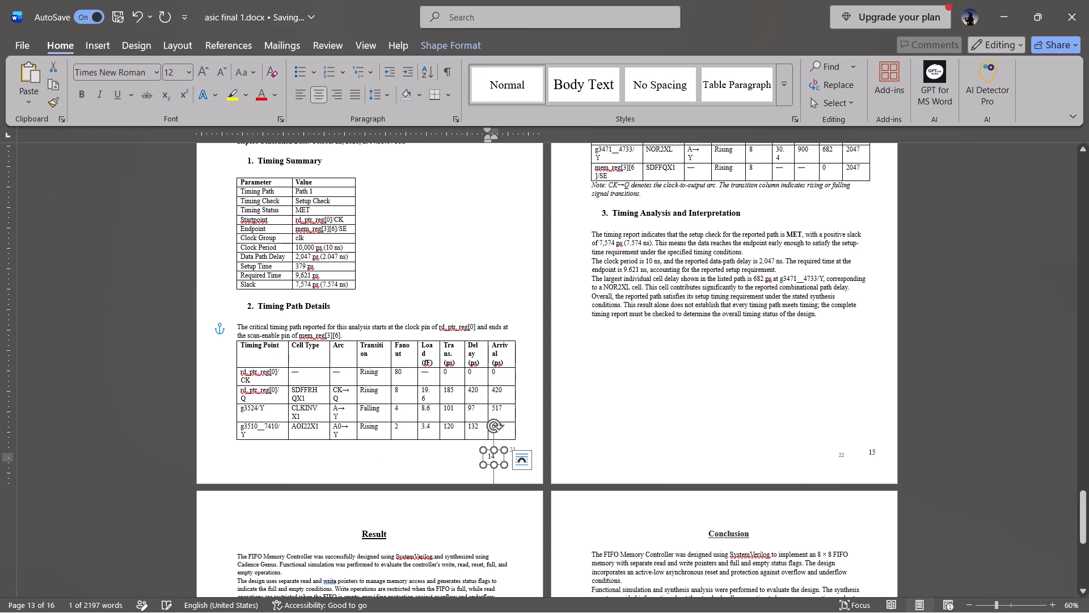
{"action": "left_click_drag", "start_coordinate": [491, 459], "coordinate": [502, 456]}
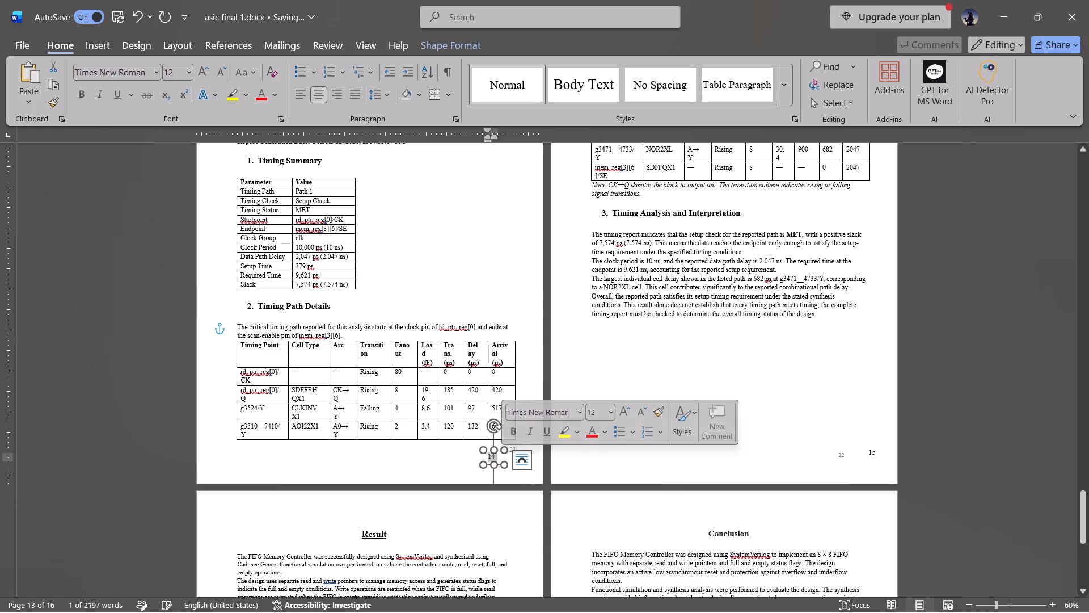
{"action": "left_click", "coordinate": [472, 455]}
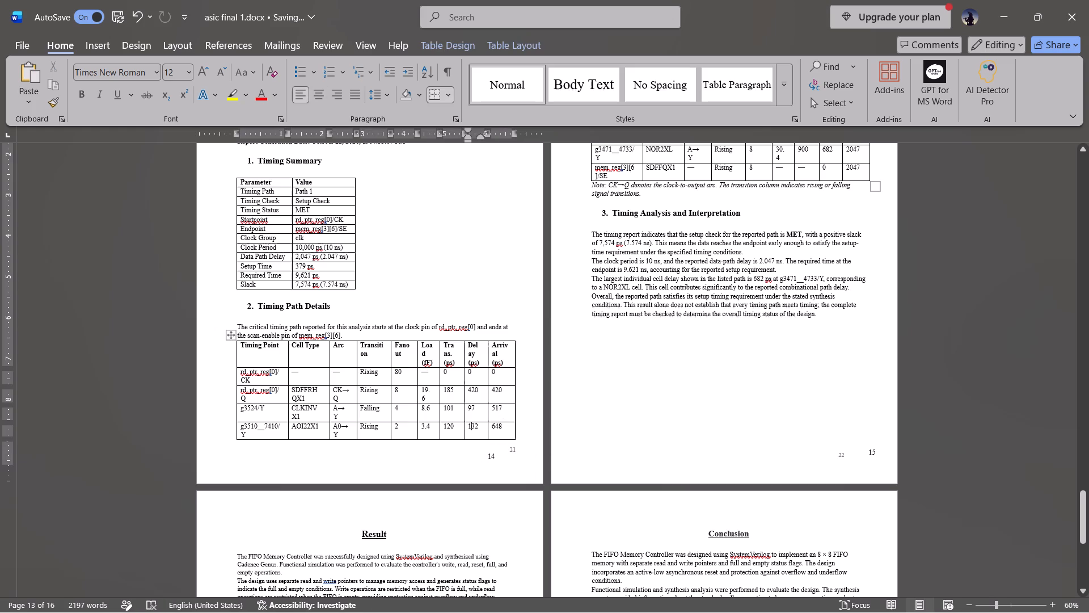
{"action": "left_click", "coordinate": [491, 457]}
{"action": "left_click_drag", "start_coordinate": [488, 452], "coordinate": [501, 451]}
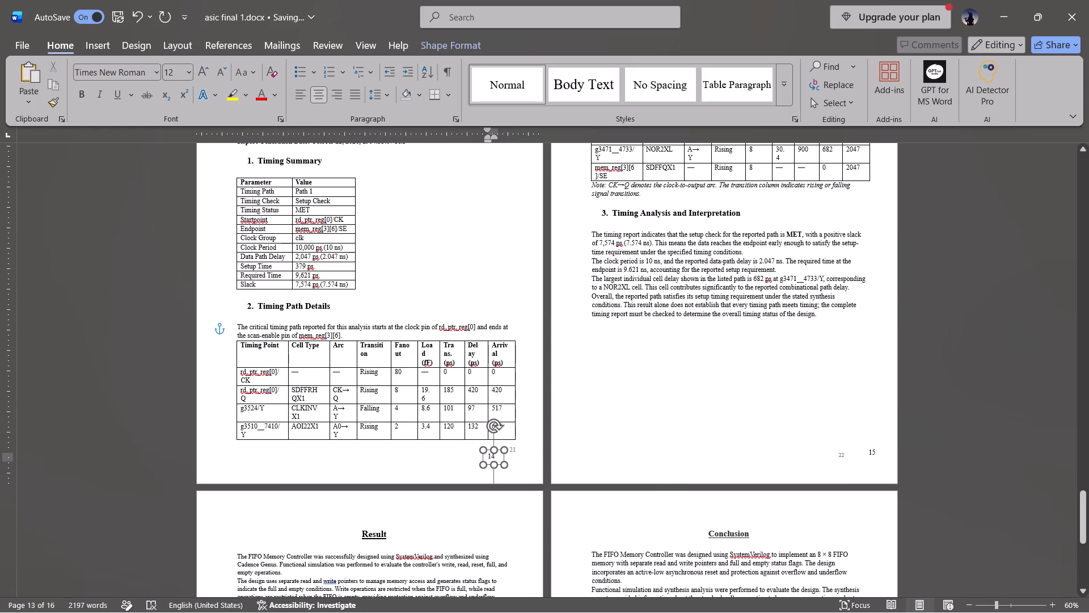
{"action": "left_click_drag", "start_coordinate": [501, 451], "coordinate": [509, 448]}
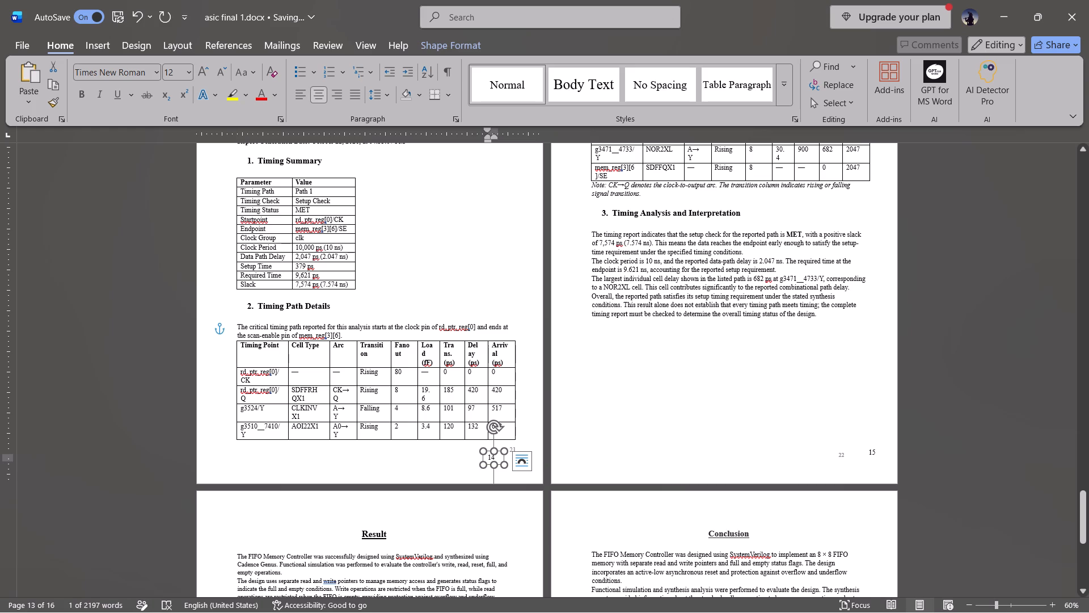
{"action": "left_click", "coordinate": [500, 460]}
{"action": "left_click_drag", "start_coordinate": [501, 457], "coordinate": [518, 447]}
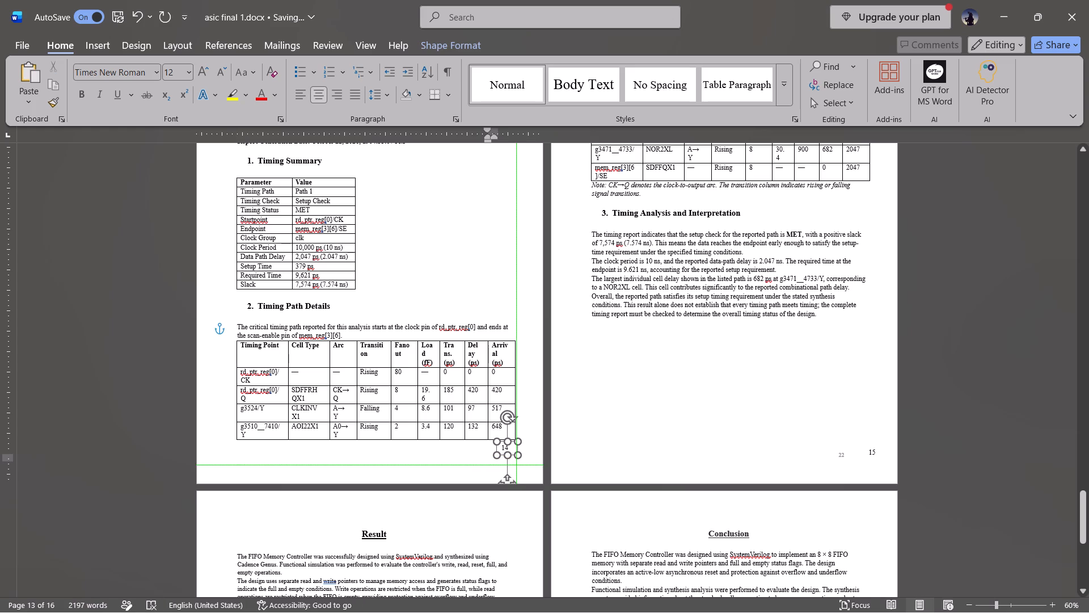
{"action": "left_click_drag", "start_coordinate": [518, 447], "coordinate": [518, 447]}
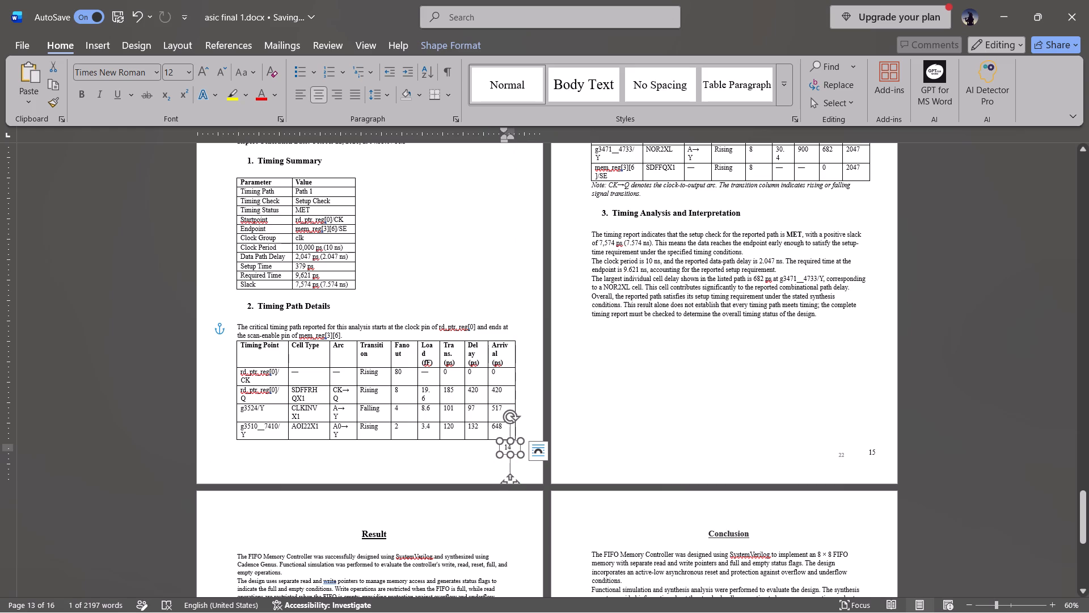
{"action": "left_click", "coordinate": [507, 478]}
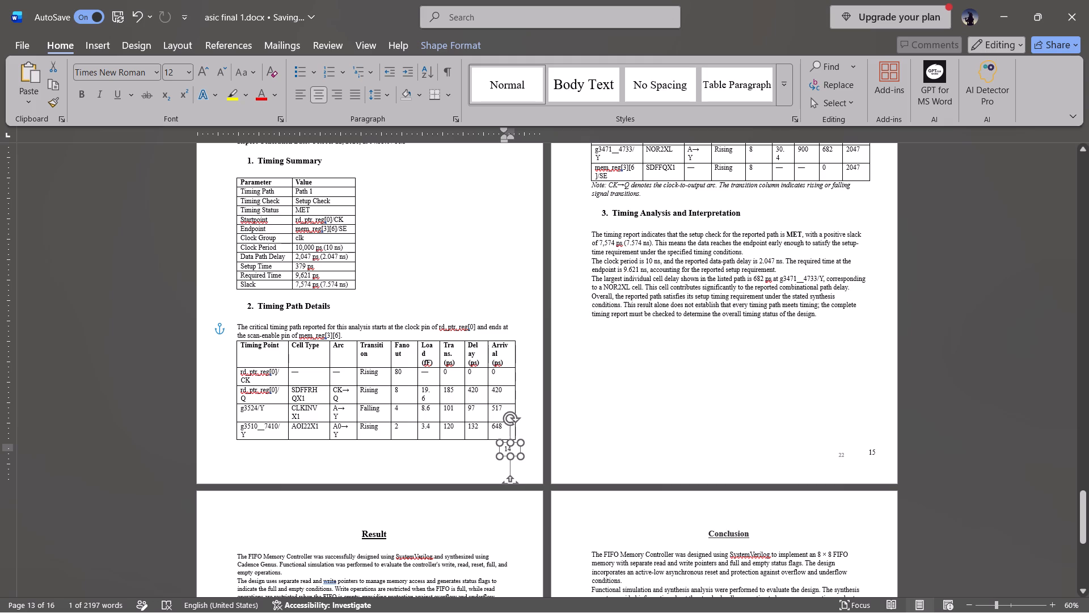
Change the number in the Time Report page's page-number text box to 13.
{"action": "scroll", "coordinate": [720, 333], "scroll_direction": "up", "scroll_amount": 1}
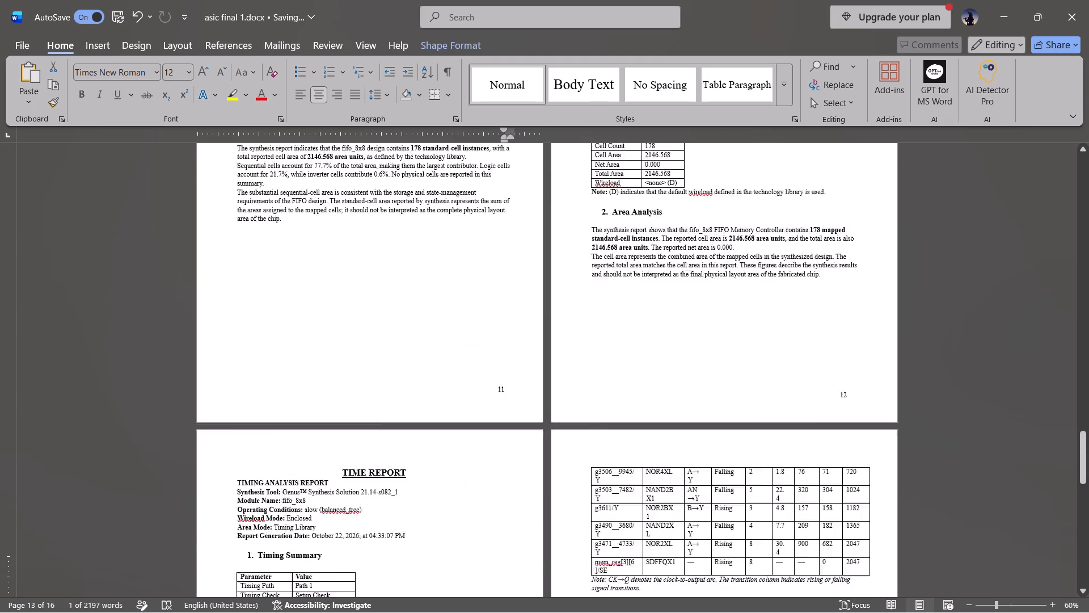
{"action": "scroll", "coordinate": [720, 333], "scroll_direction": "up", "scroll_amount": 1}
{"action": "scroll", "coordinate": [530, 565], "scroll_direction": "down", "scroll_amount": 1}
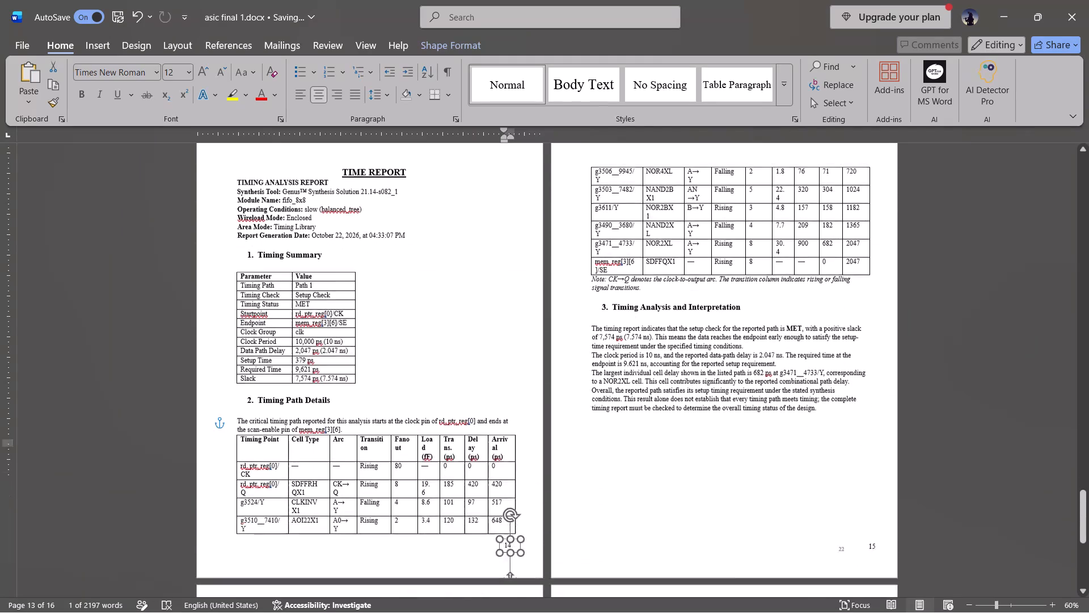
{"action": "left_click", "coordinate": [515, 418]}
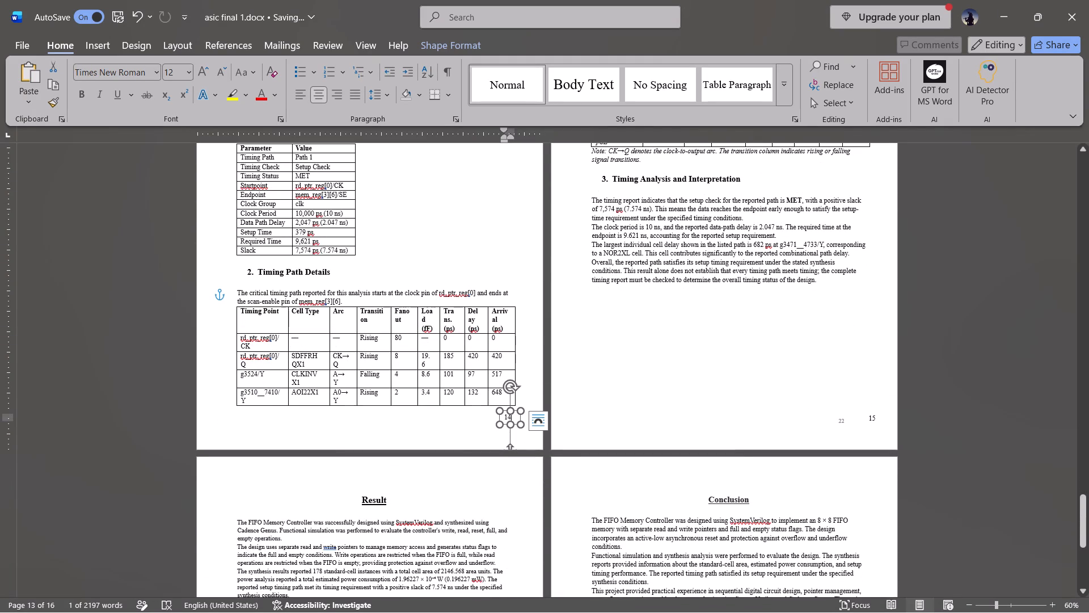
{"action": "key", "text": "BackSpace"}
{"action": "key", "text": "3"}
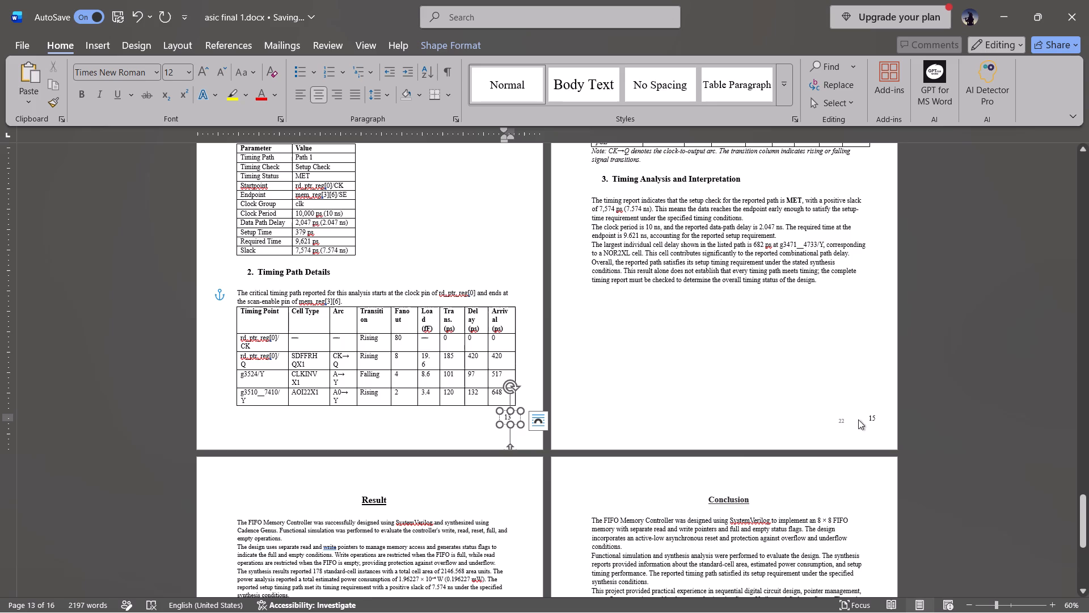
Move the page-number text box on the Timing Analysis and Interpretation page over the grey footer number and renumber it 14.
{"action": "left_click", "coordinate": [869, 417]}
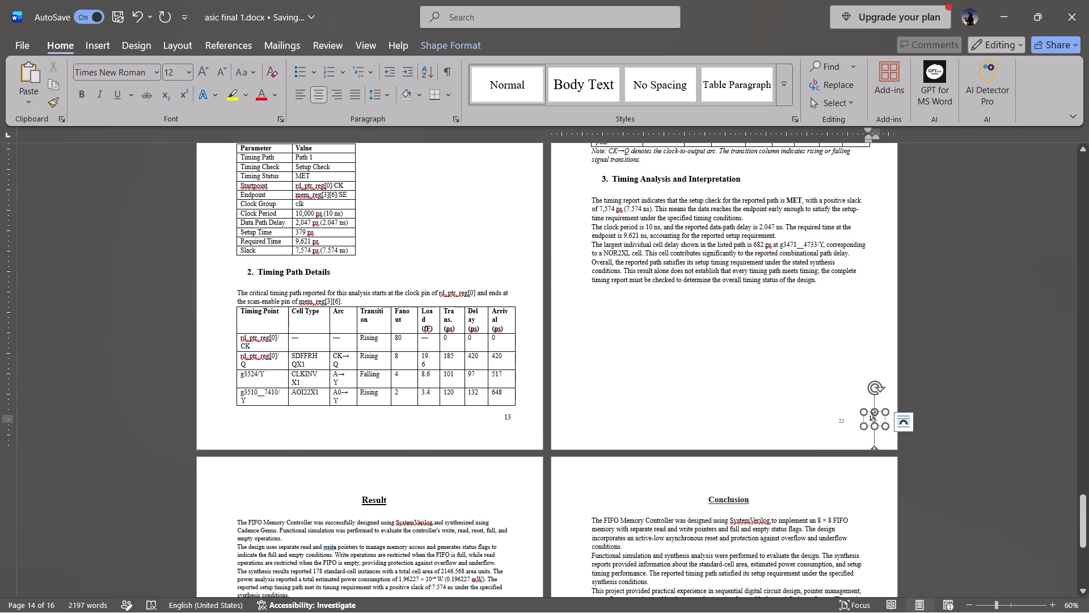
{"action": "left_click_drag", "start_coordinate": [879, 415], "coordinate": [874, 415]}
{"action": "left_click_drag", "start_coordinate": [874, 415], "coordinate": [843, 417]}
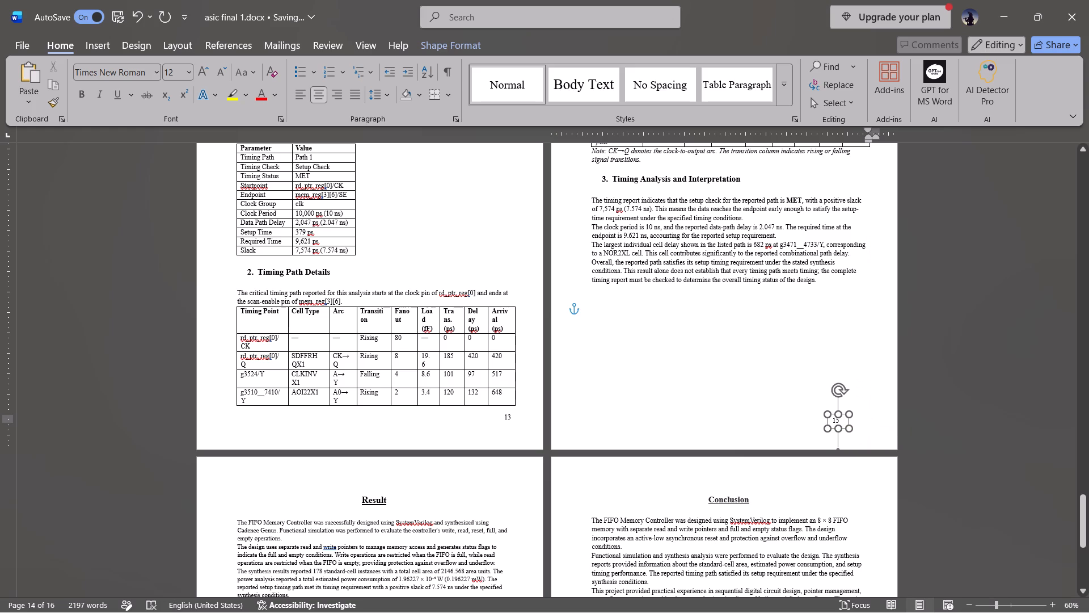
{"action": "left_click_drag", "start_coordinate": [843, 417], "coordinate": [849, 418]}
{"action": "left_click", "coordinate": [850, 422]}
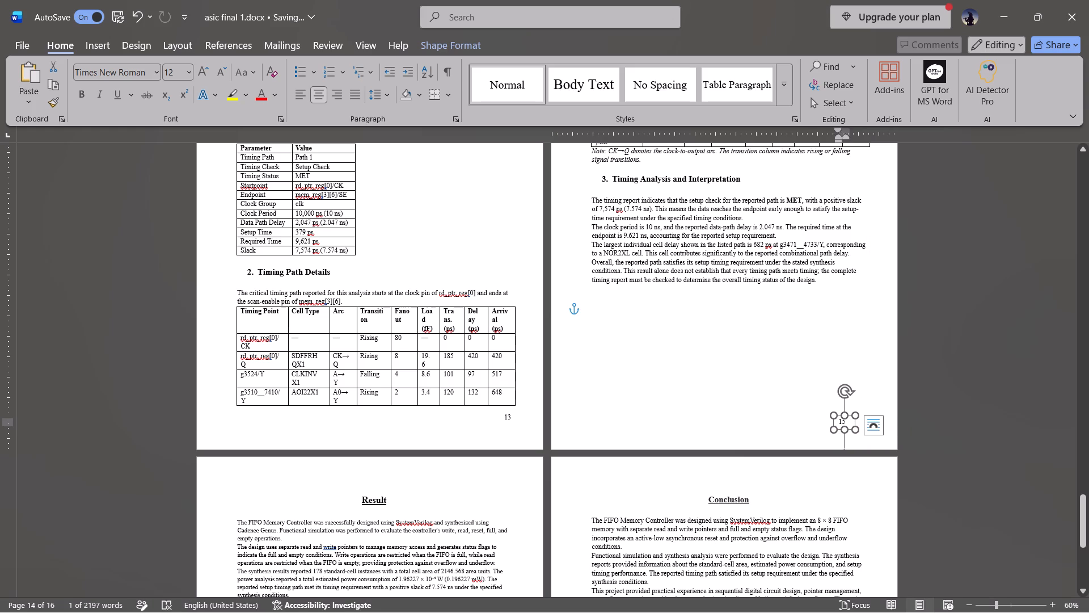
{"action": "key", "text": "BackSpace"}
{"action": "key", "text": "4"}
Move the page-number text box on the Result page over the grey footer number, renumber it 15 and nudge it slightly upward.
{"action": "scroll", "coordinate": [850, 422], "scroll_direction": "down", "scroll_amount": 1}
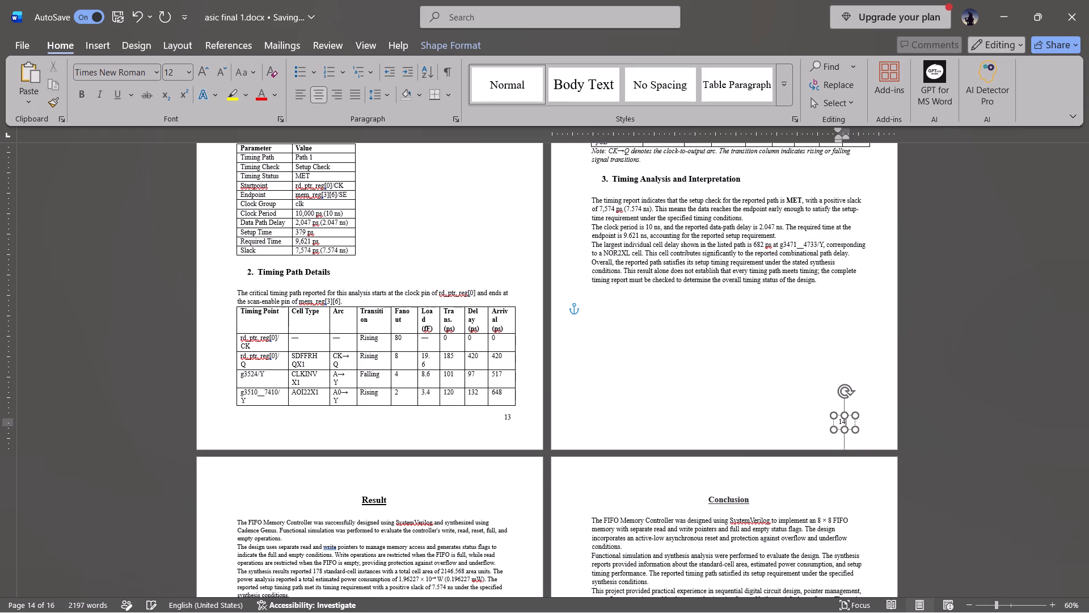
{"action": "scroll", "coordinate": [850, 422], "scroll_direction": "down", "scroll_amount": 1}
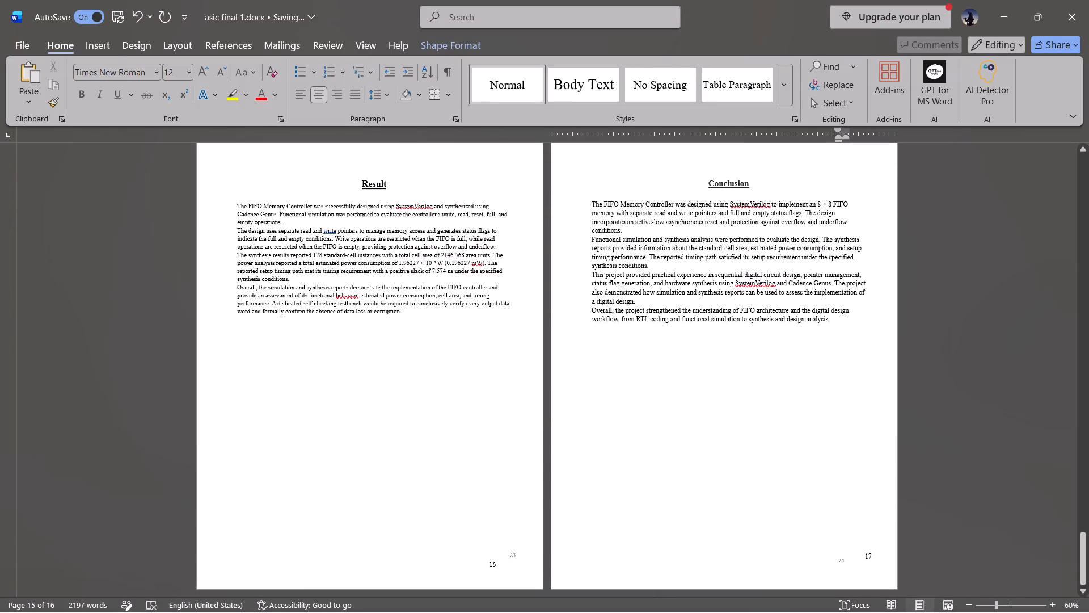
{"action": "left_click", "coordinate": [491, 559]}
{"action": "left_click_drag", "start_coordinate": [491, 559], "coordinate": [500, 557]}
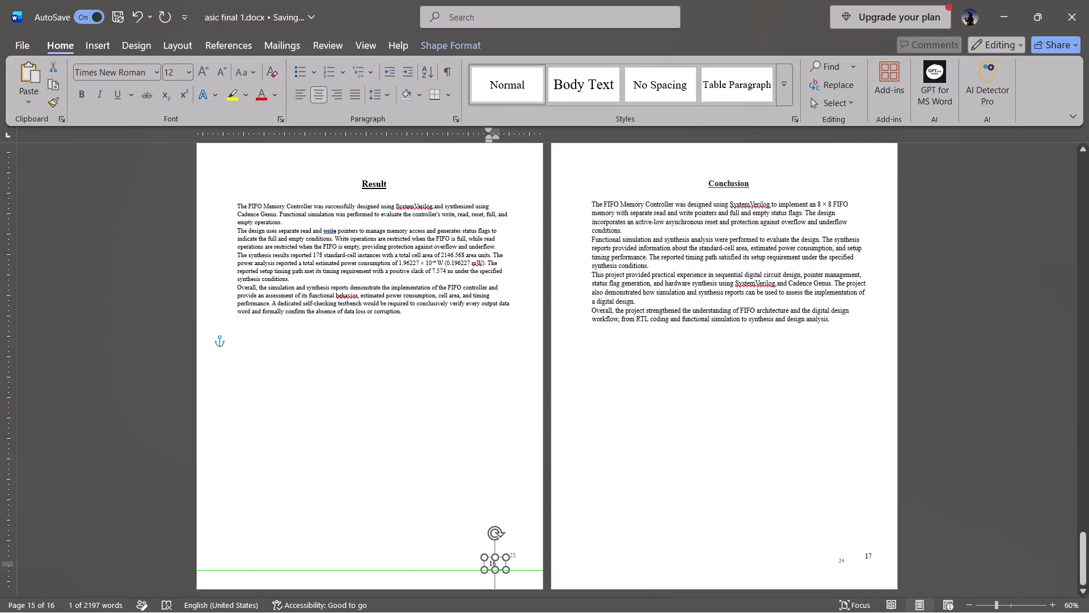
{"action": "left_click", "coordinate": [494, 563]}
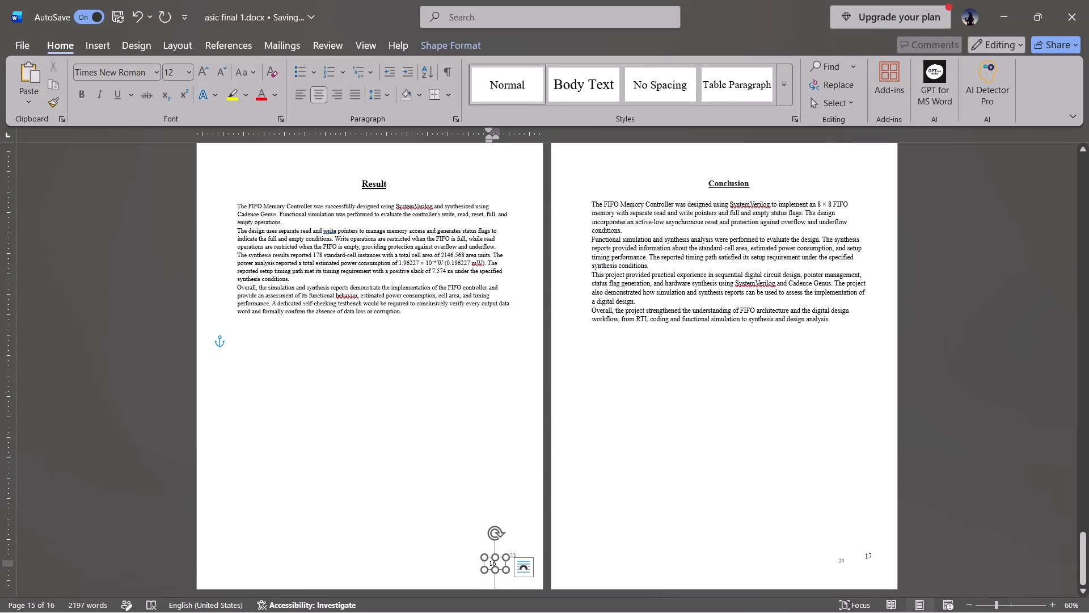
{"action": "left_click_drag", "start_coordinate": [489, 557], "coordinate": [509, 543]}
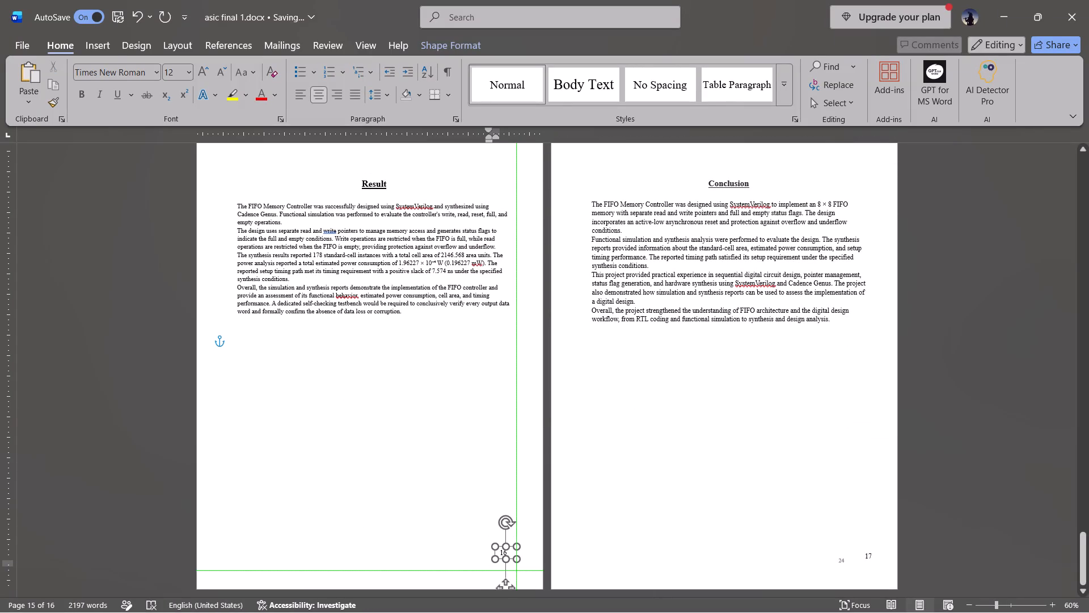
{"action": "left_click_drag", "start_coordinate": [509, 543], "coordinate": [508, 553]}
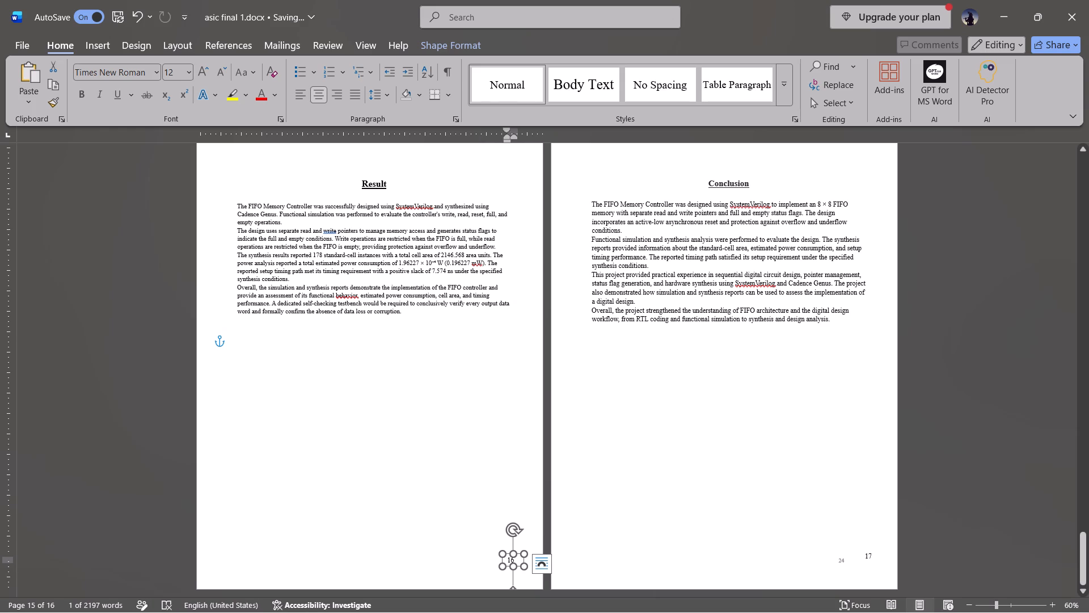
{"action": "left_click", "coordinate": [515, 560]}
{"action": "key", "text": "BackSpace"}
{"action": "key", "text": "5"}
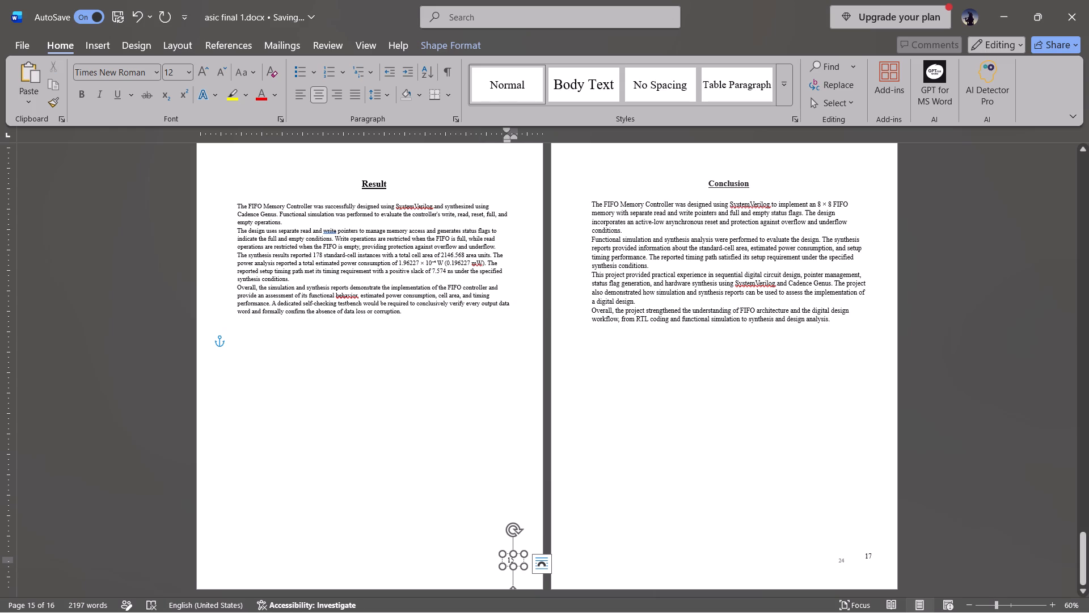
{"action": "left_click", "coordinate": [845, 560]}
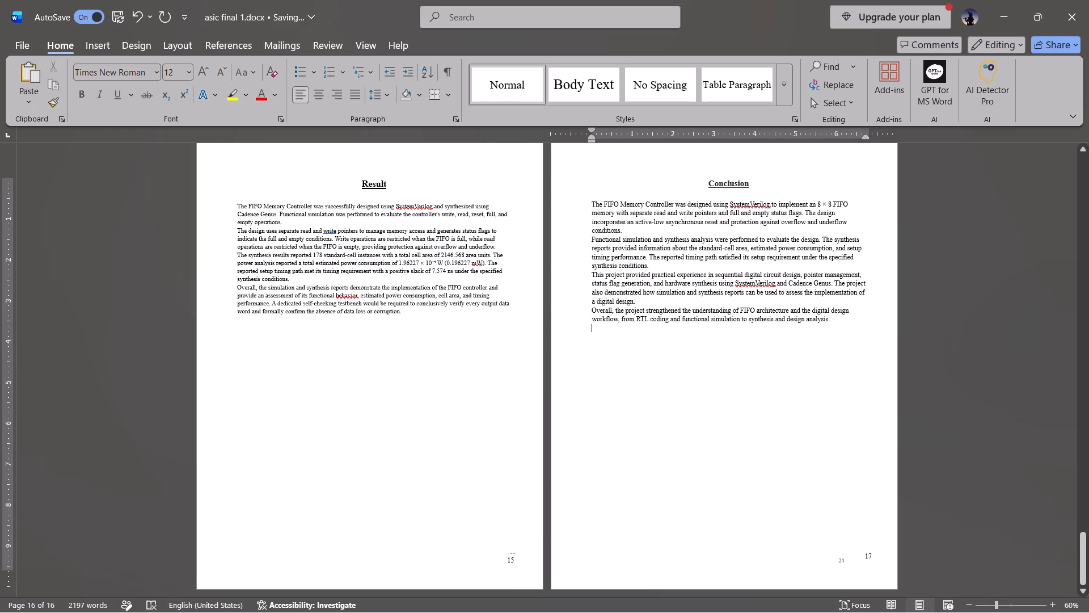
{"action": "left_click", "coordinate": [513, 560]}
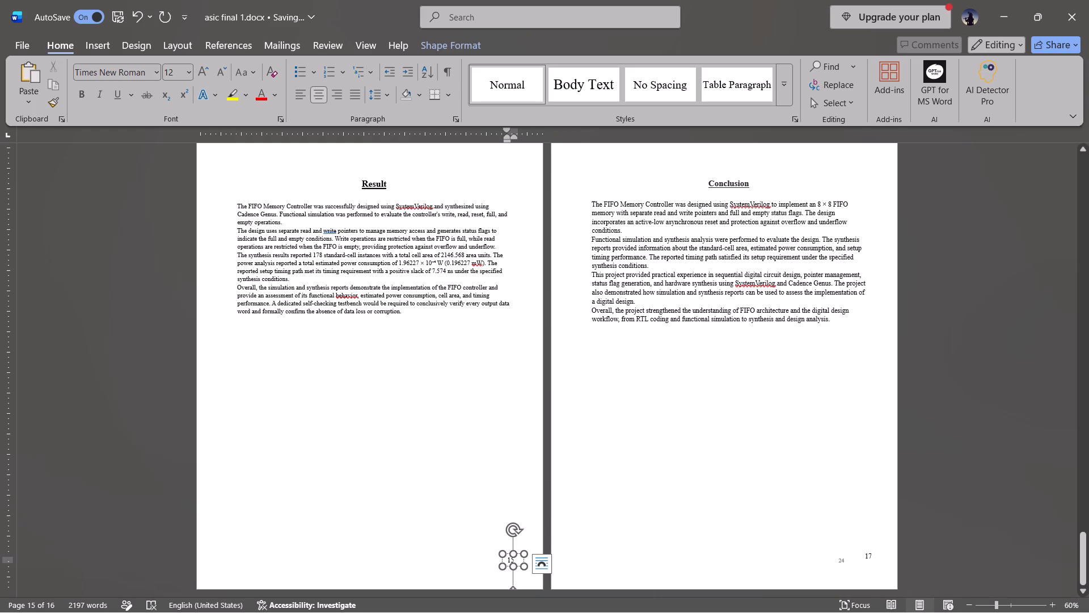
{"action": "left_click", "coordinate": [508, 553]}
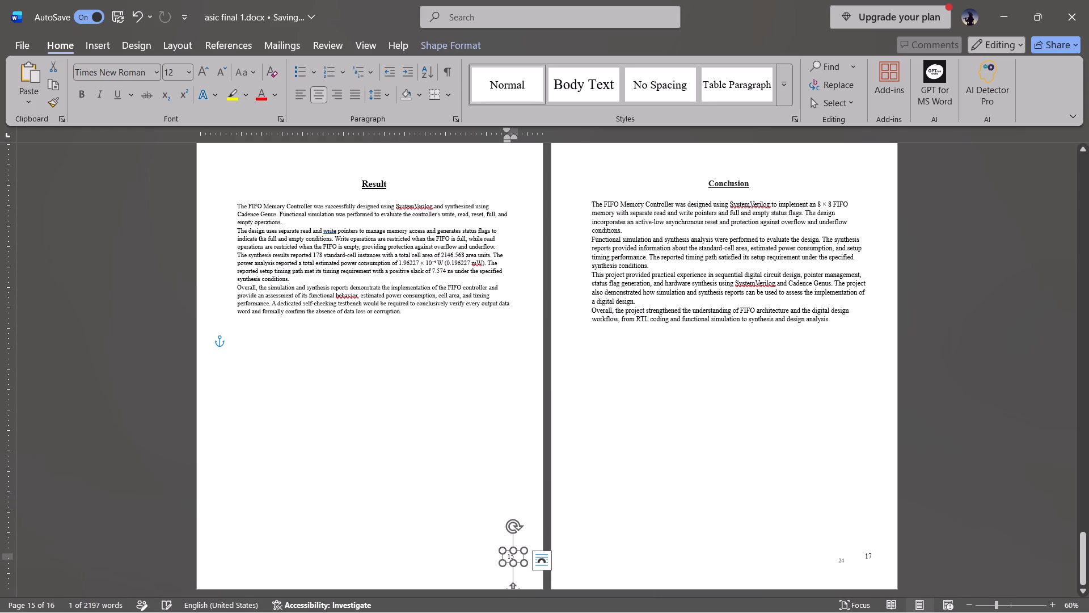
Change the number in the Conclusion page's page-number text box to 16 and move the box over the grey footer number.
{"action": "left_click", "coordinate": [870, 556]}
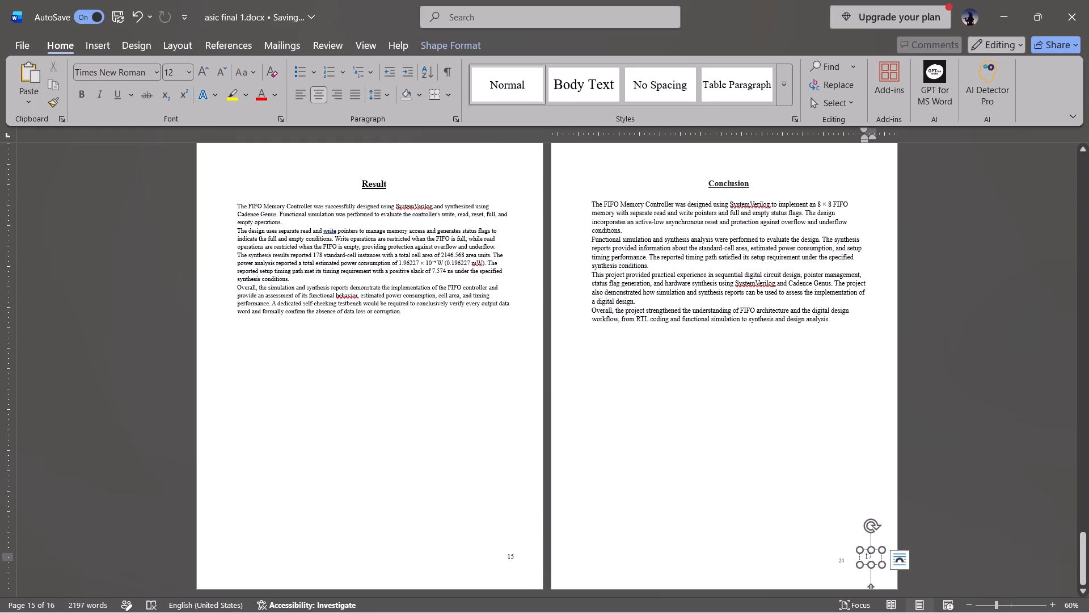
{"action": "key", "text": "BackSpace"}
{"action": "key", "text": "6"}
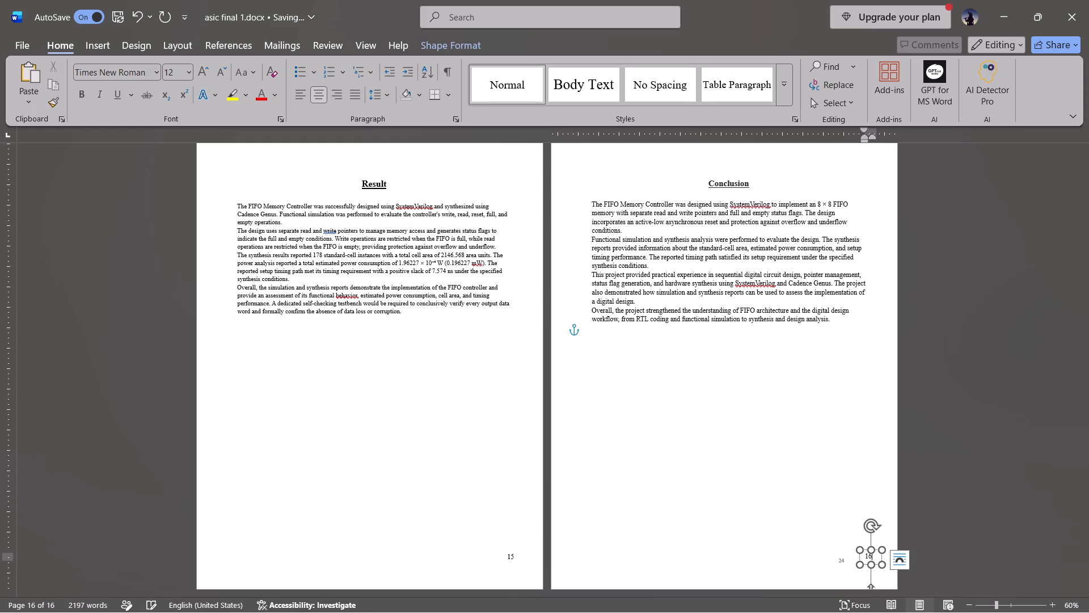
{"action": "left_click_drag", "start_coordinate": [864, 549], "coordinate": [835, 560]}
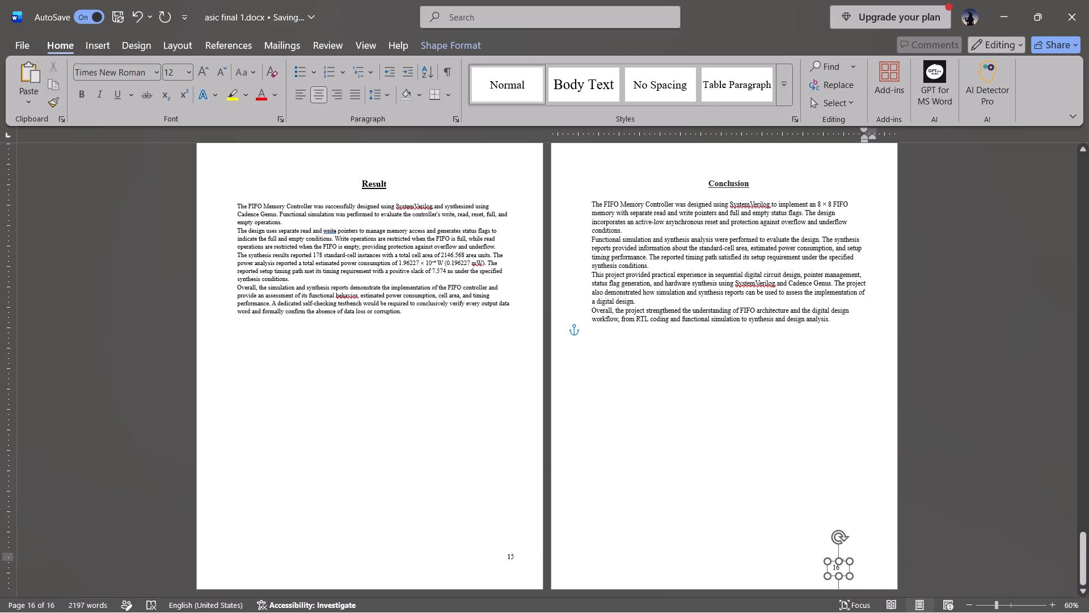
{"action": "left_click_drag", "start_coordinate": [835, 560], "coordinate": [838, 556]}
Save the report document with the renumbered pages.
{"action": "scroll", "coordinate": [768, 476], "scroll_direction": "up", "scroll_amount": 1}
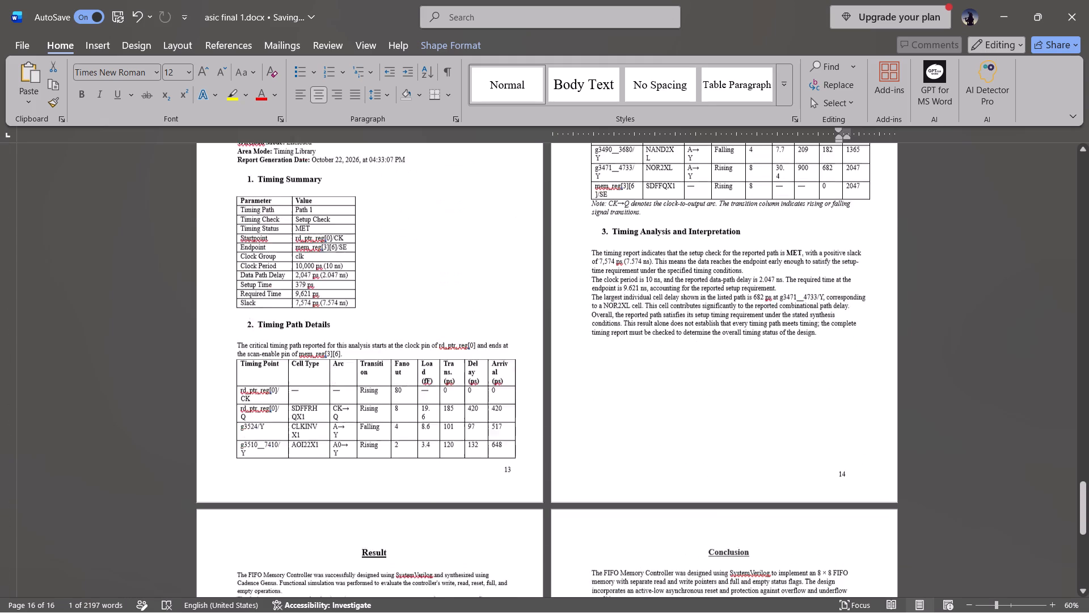
{"action": "scroll", "coordinate": [768, 476], "scroll_direction": "up", "scroll_amount": 1}
{"action": "key", "text": "ctrl+s"}
{"action": "scroll", "coordinate": [768, 476], "scroll_direction": "up", "scroll_amount": 1}
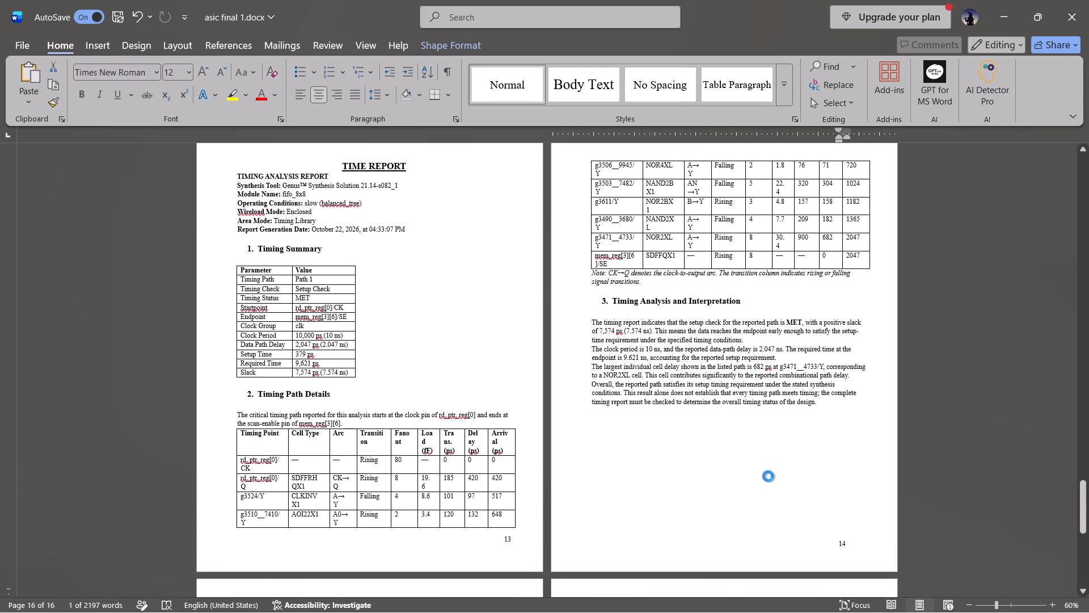
{"action": "scroll", "coordinate": [768, 476], "scroll_direction": "up", "scroll_amount": 1}
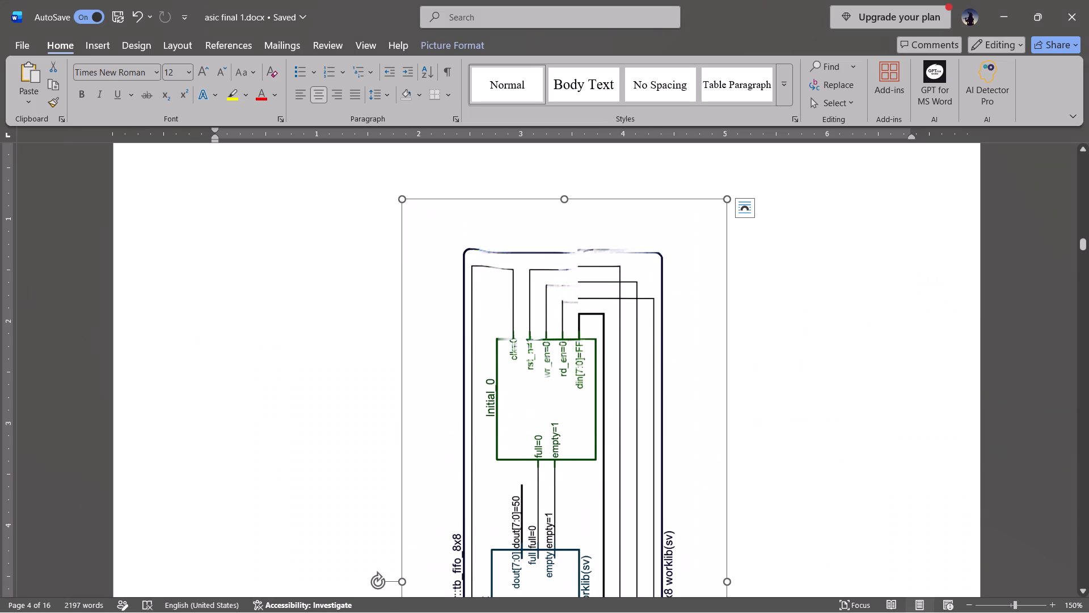
{"action": "left_click", "coordinate": [575, 370]}
{"action": "key", "text": "Delete"}
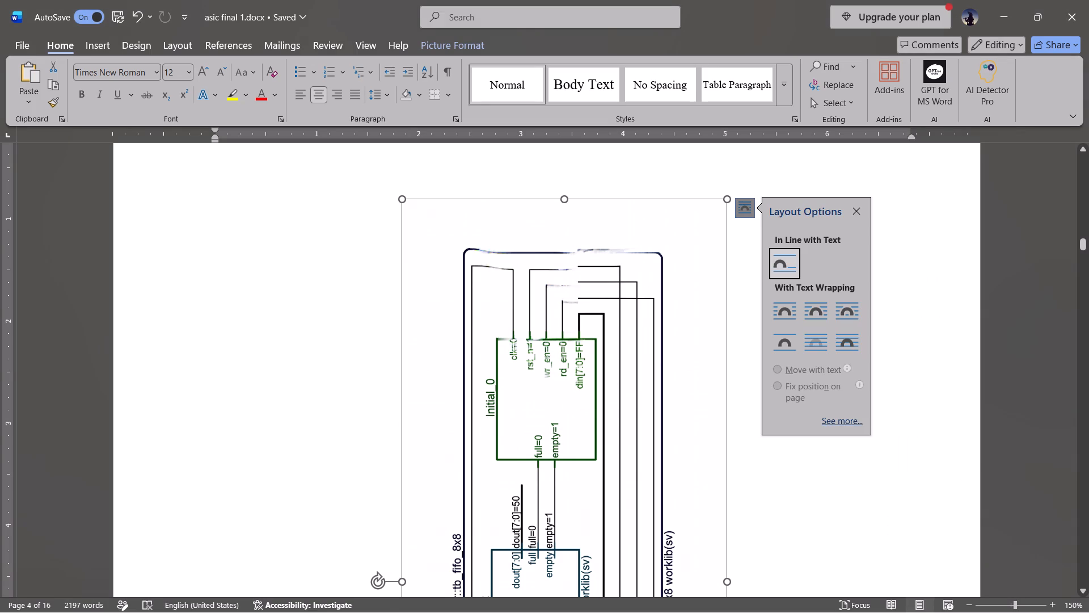
{"action": "left_click", "coordinate": [585, 325]}
{"action": "key", "text": "BackSpace"}
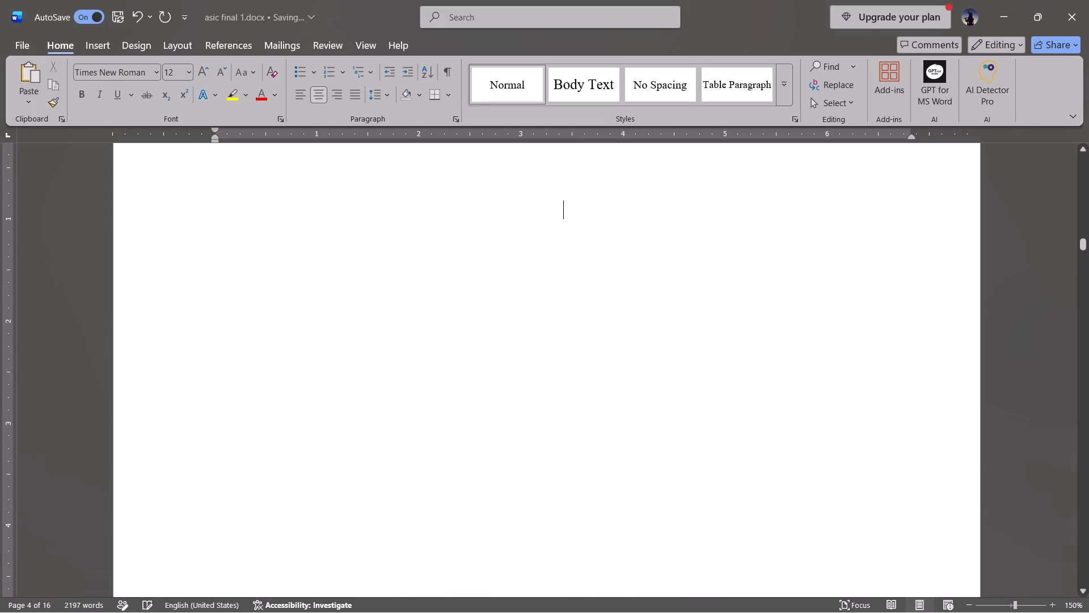
{"action": "scroll", "coordinate": [585, 325], "scroll_direction": "up", "scroll_amount": 1}
{"action": "scroll", "coordinate": [585, 325], "scroll_direction": "down", "scroll_amount": 1}
{"action": "scroll", "coordinate": [585, 325], "scroll_direction": "up", "scroll_amount": 1}
{"action": "key", "text": "ctrl+v"}
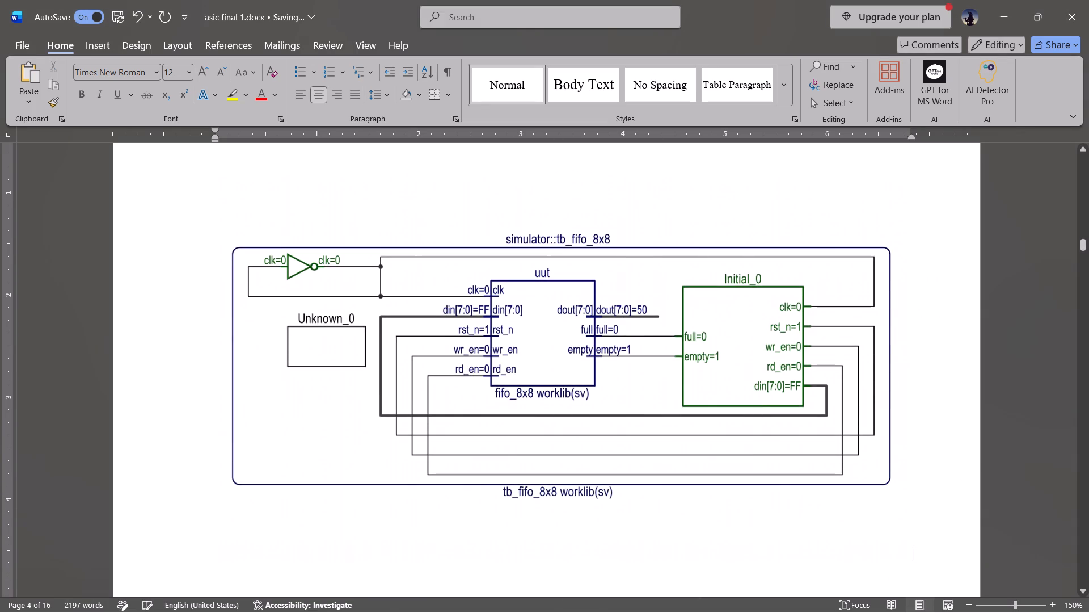
Enlarge the pasted block diagram slightly, so it extends a little past the page's side margin.
{"action": "scroll", "coordinate": [622, 381], "scroll_direction": "down", "scroll_amount": 5, "text": "ctrl"}
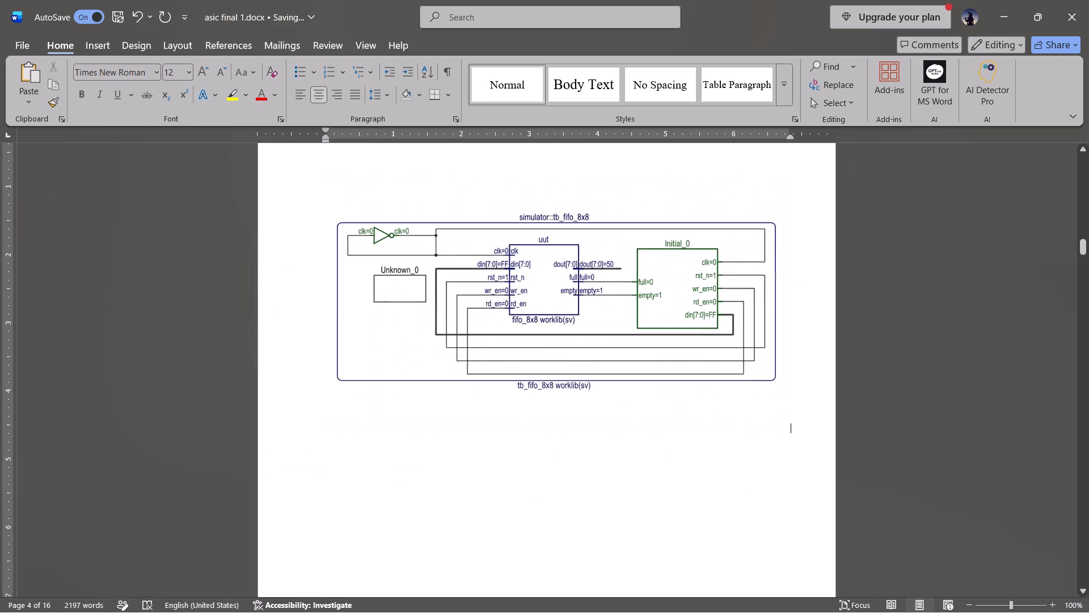
{"action": "scroll", "coordinate": [622, 381], "scroll_direction": "down", "scroll_amount": 3, "text": "ctrl"}
{"action": "scroll", "coordinate": [548, 282], "scroll_direction": "down", "scroll_amount": 1, "text": "ctrl"}
{"action": "left_click", "coordinate": [733, 288]}
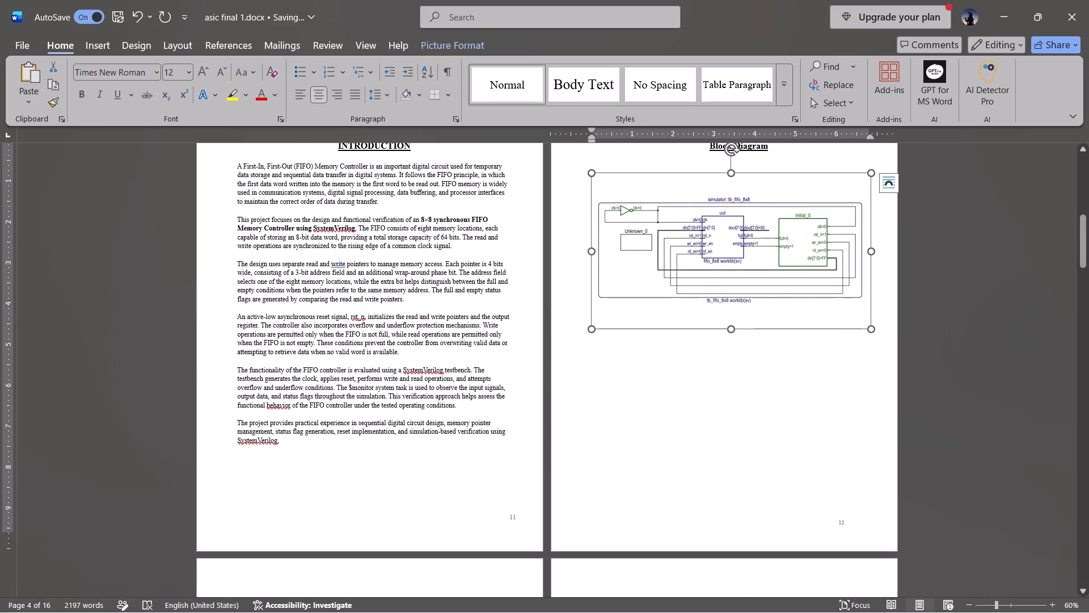
{"action": "left_click_drag", "start_coordinate": [873, 330], "coordinate": [882, 337]}
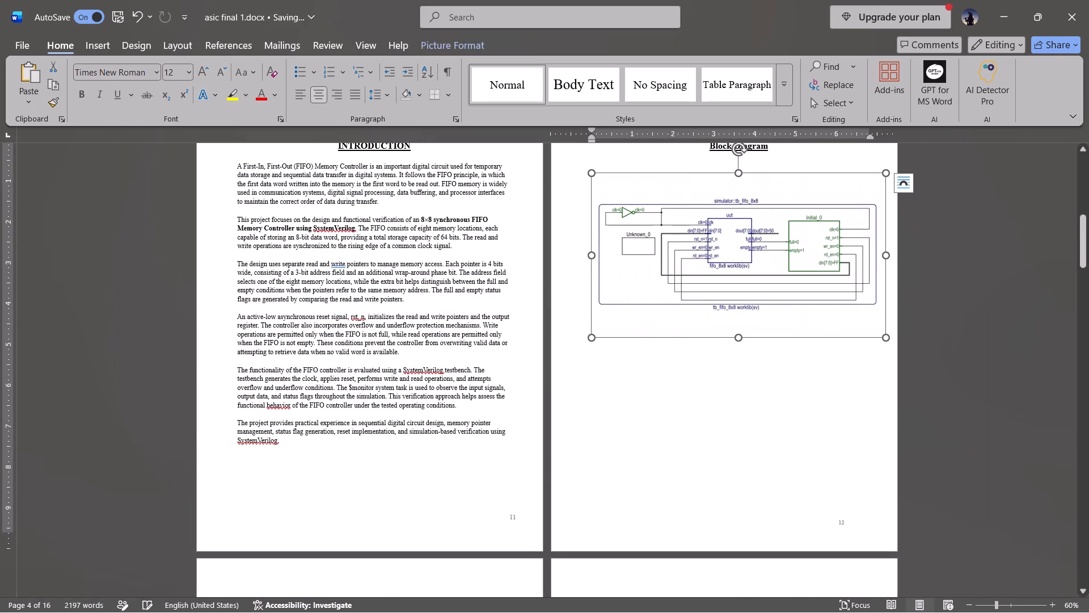
{"action": "left_click", "coordinate": [593, 339]}
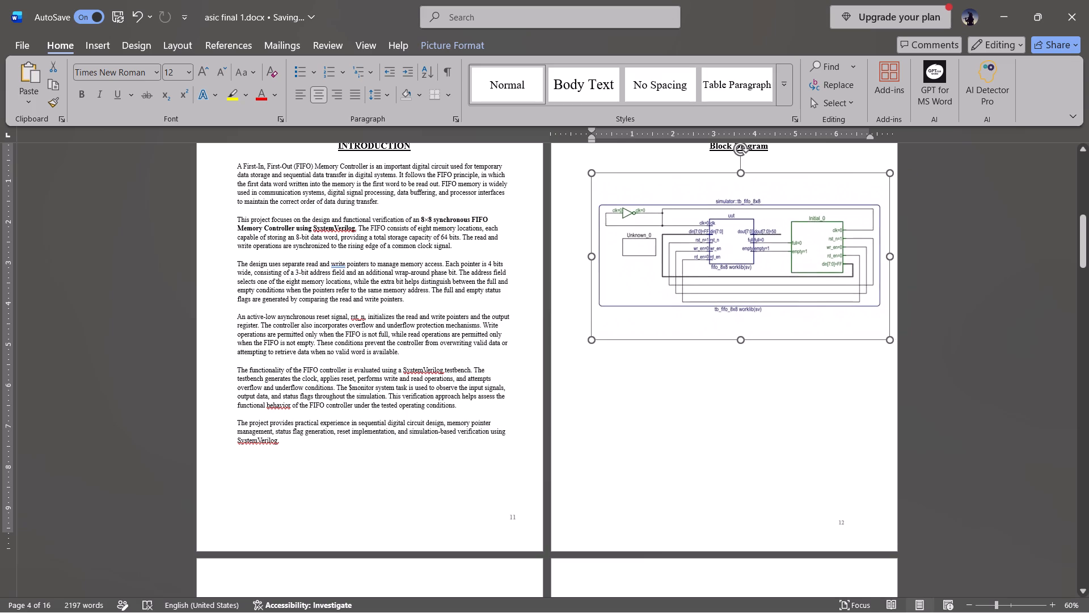
{"action": "left_click", "coordinate": [946, 291]}
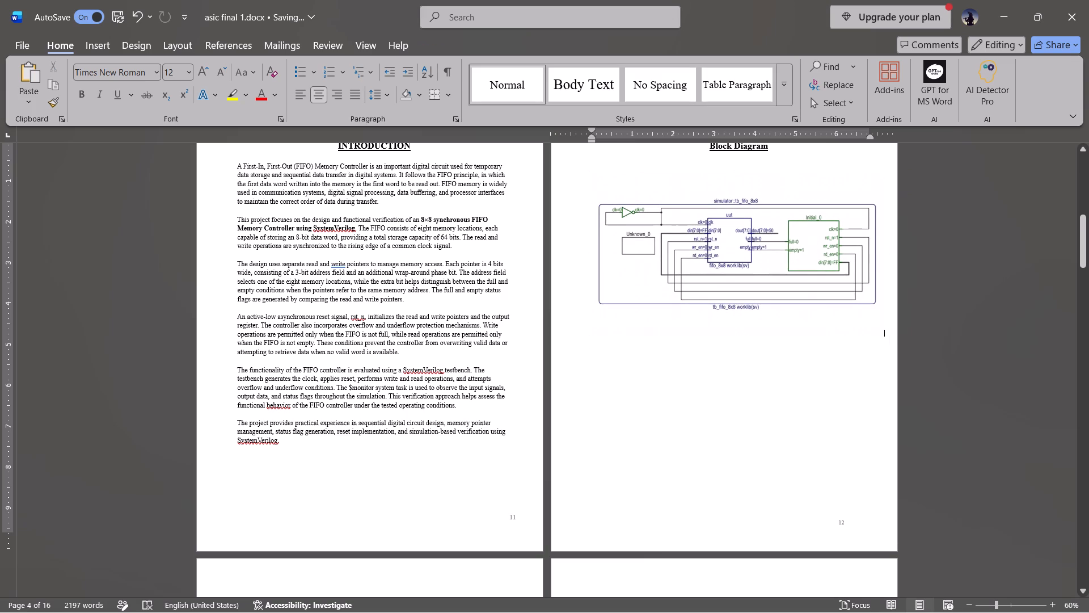
{"action": "scroll", "coordinate": [771, 325], "scroll_direction": "up", "scroll_amount": 1}
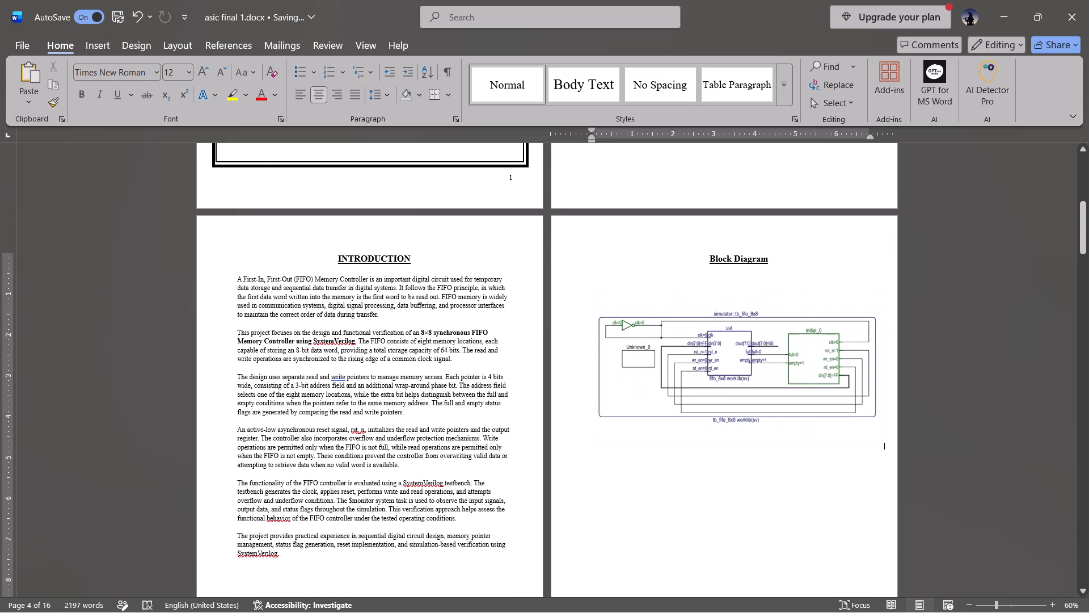
{"action": "scroll", "coordinate": [771, 326], "scroll_direction": "up", "scroll_amount": 1}
{"action": "scroll", "coordinate": [771, 326], "scroll_direction": "up", "scroll_amount": 2, "text": "ctrl"}
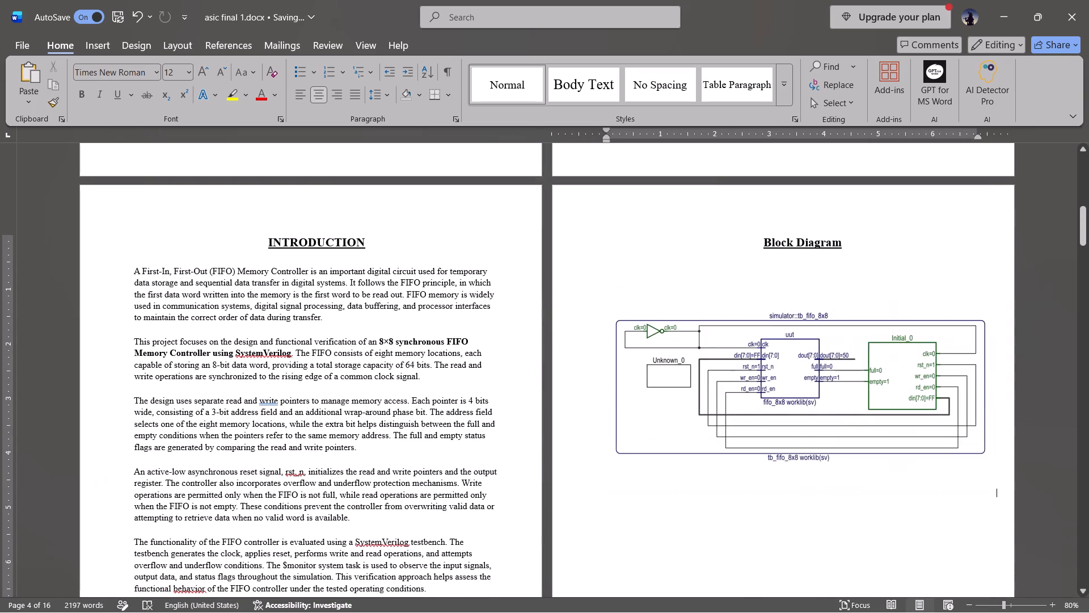
{"action": "scroll", "coordinate": [771, 326], "scroll_direction": "up", "scroll_amount": 4, "text": "ctrl"}
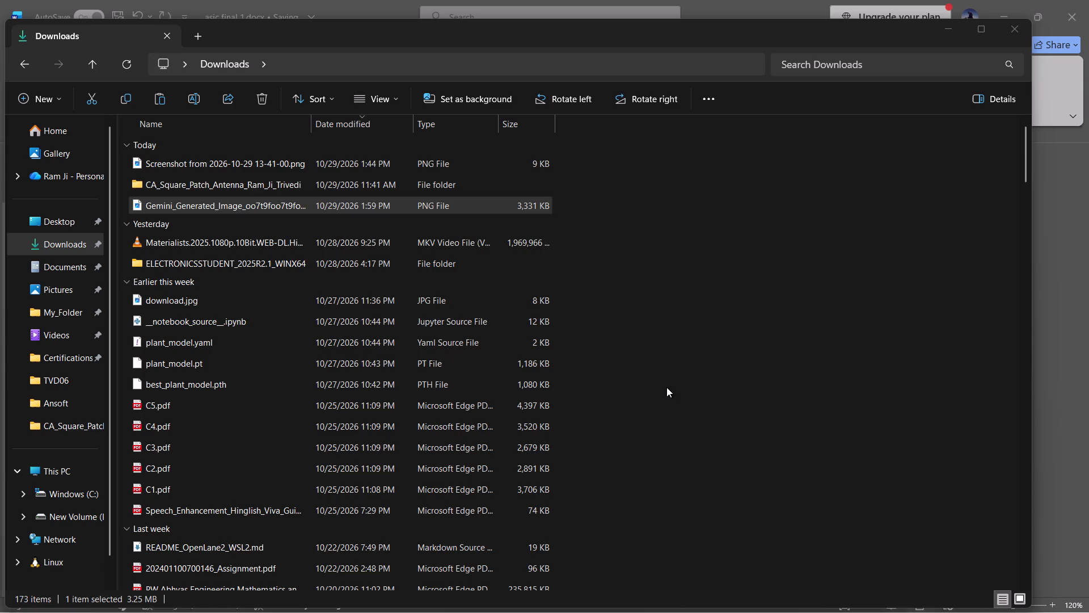
{"action": "triple_click", "coordinate": [218, 167]}
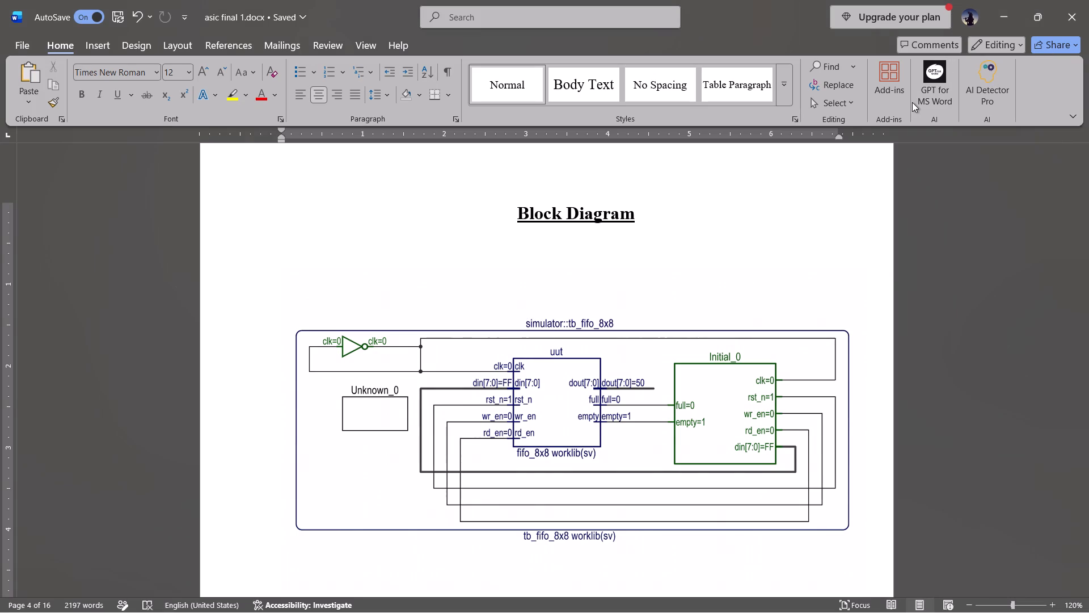
{"action": "key", "text": "alt+Tab"}
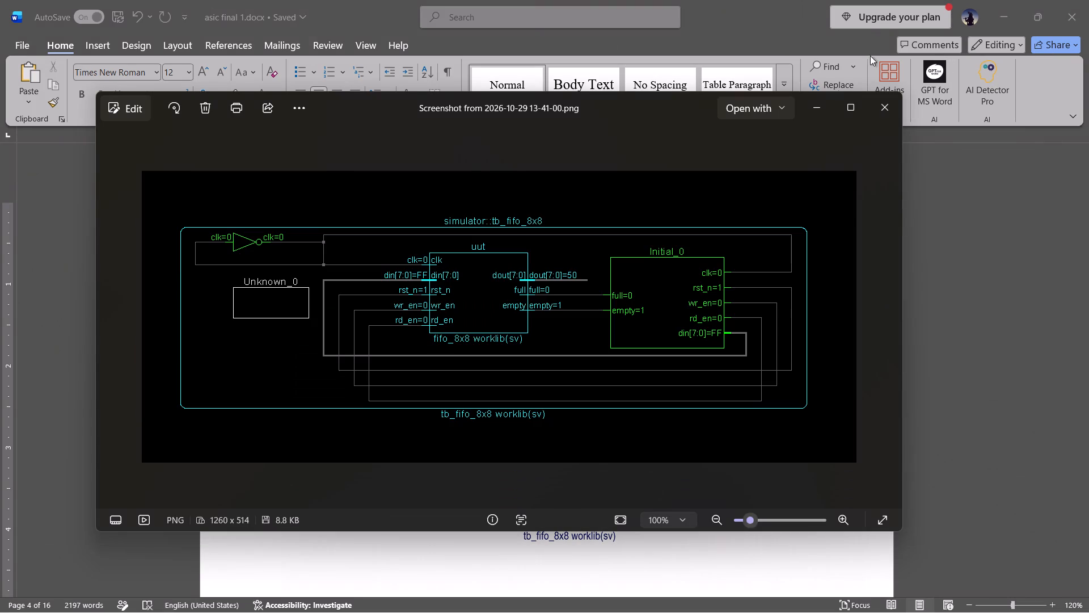
{"action": "left_click", "coordinate": [814, 126]}
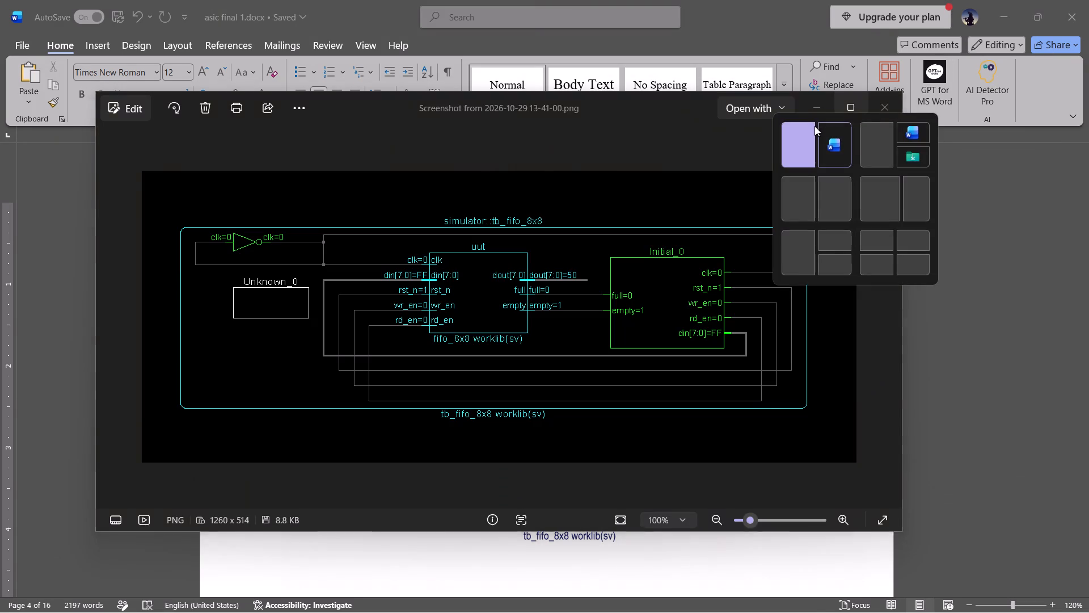
Compare the signal labels and wiring of the original screenshot with the report's block diagram, and close the screenshot.
{"action": "scroll", "coordinate": [219, 284], "scroll_direction": "up", "scroll_amount": 4, "text": "ctrl"}
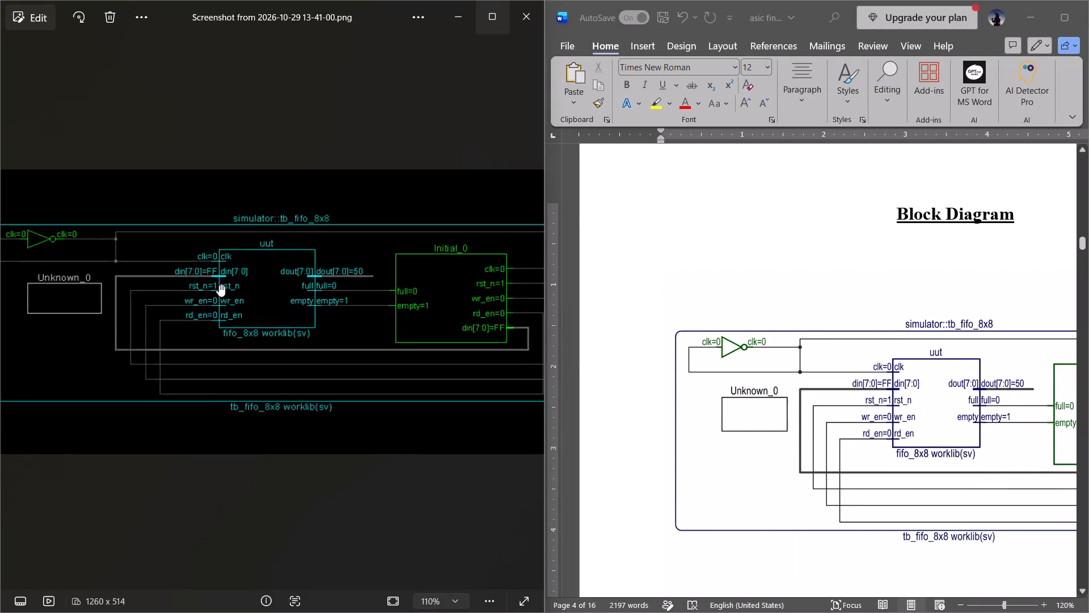
{"action": "scroll", "coordinate": [219, 284], "scroll_direction": "up", "scroll_amount": 3, "text": "ctrl"}
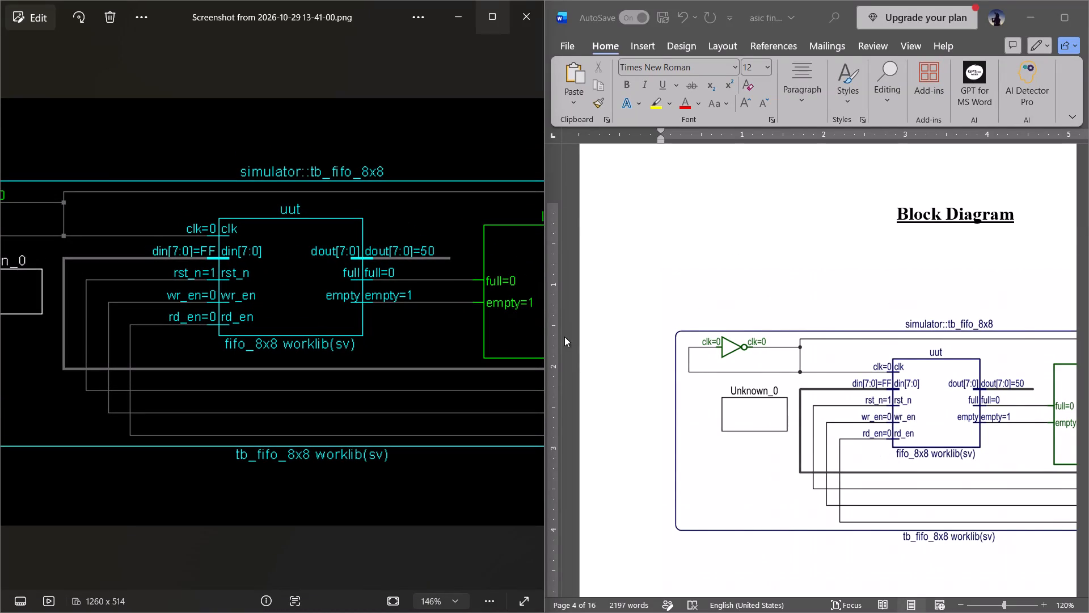
{"action": "scroll", "coordinate": [343, 380], "scroll_direction": "down", "scroll_amount": 1}
{"action": "scroll", "coordinate": [373, 303], "scroll_direction": "left", "scroll_amount": 1}
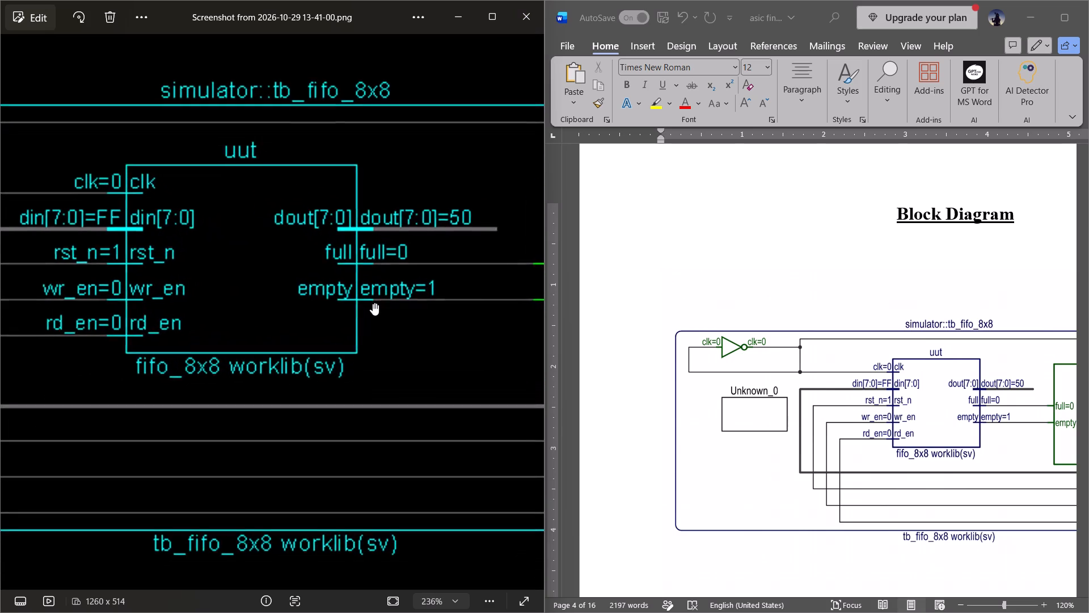
{"action": "scroll", "coordinate": [373, 303], "scroll_direction": "down", "scroll_amount": 5}
{"action": "scroll", "coordinate": [933, 331], "scroll_direction": "down", "scroll_amount": 1}
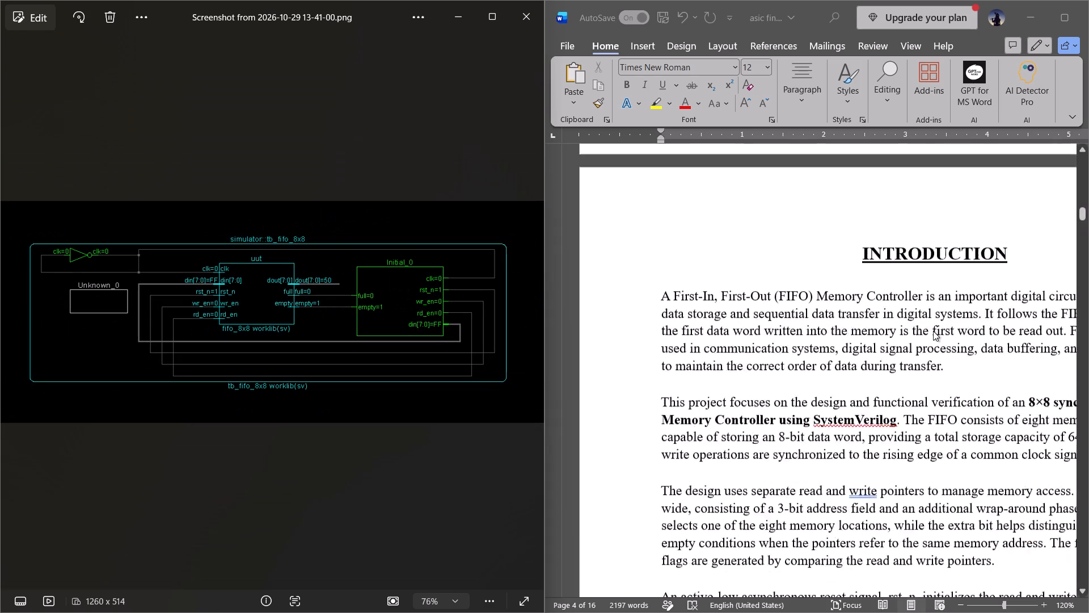
{"action": "scroll", "coordinate": [933, 331], "scroll_direction": "down", "scroll_amount": 1}
{"action": "scroll", "coordinate": [955, 287], "scroll_direction": "left", "scroll_amount": 3}
{"action": "scroll", "coordinate": [955, 287], "scroll_direction": "down", "scroll_amount": 1}
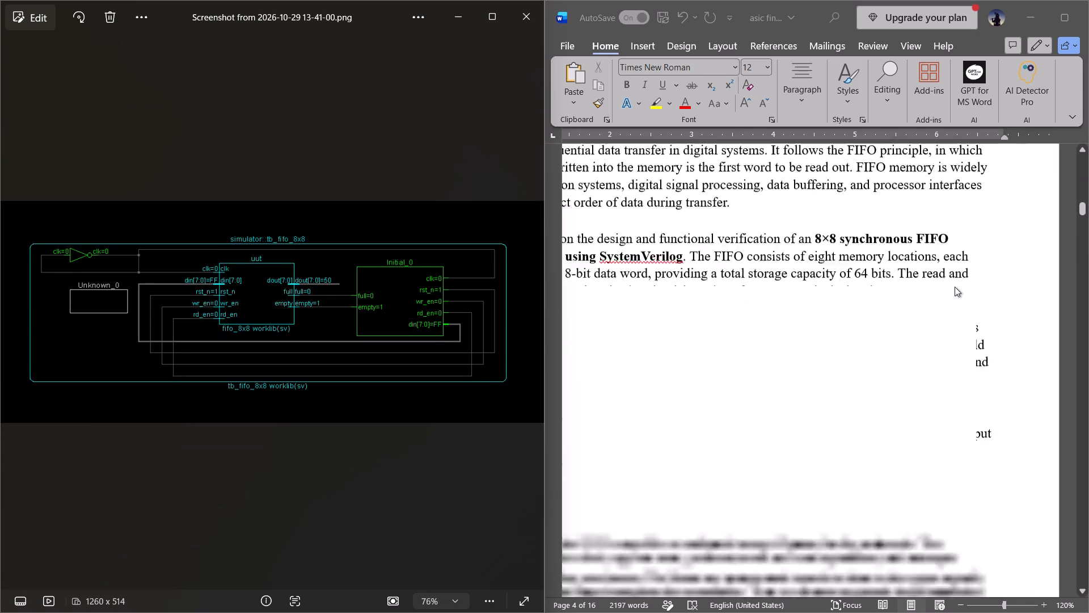
{"action": "scroll", "coordinate": [955, 287], "scroll_direction": "down", "scroll_amount": 1}
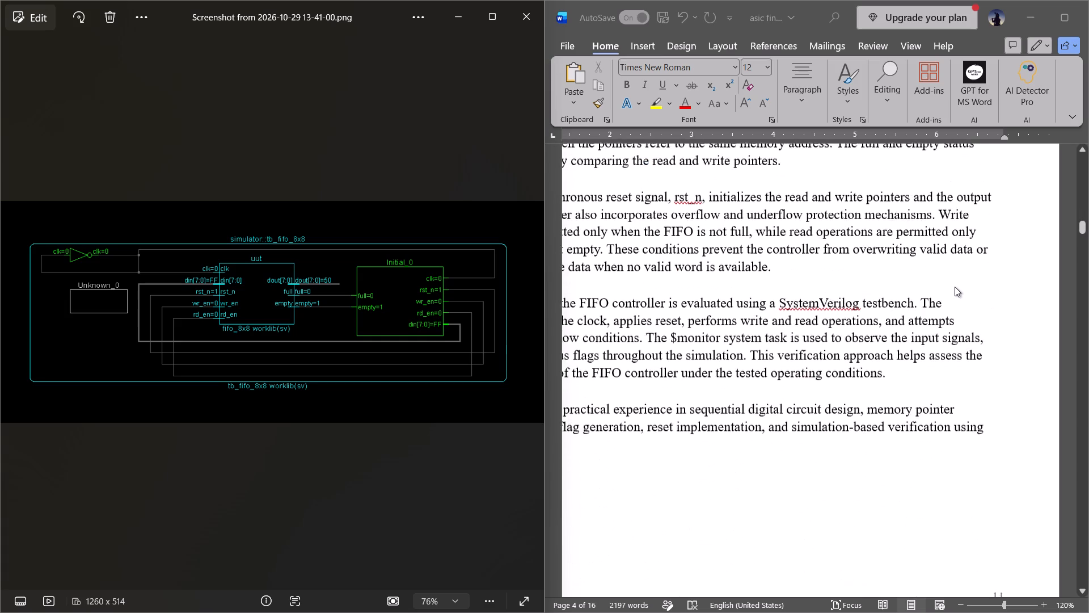
{"action": "scroll", "coordinate": [955, 287], "scroll_direction": "down", "scroll_amount": 1}
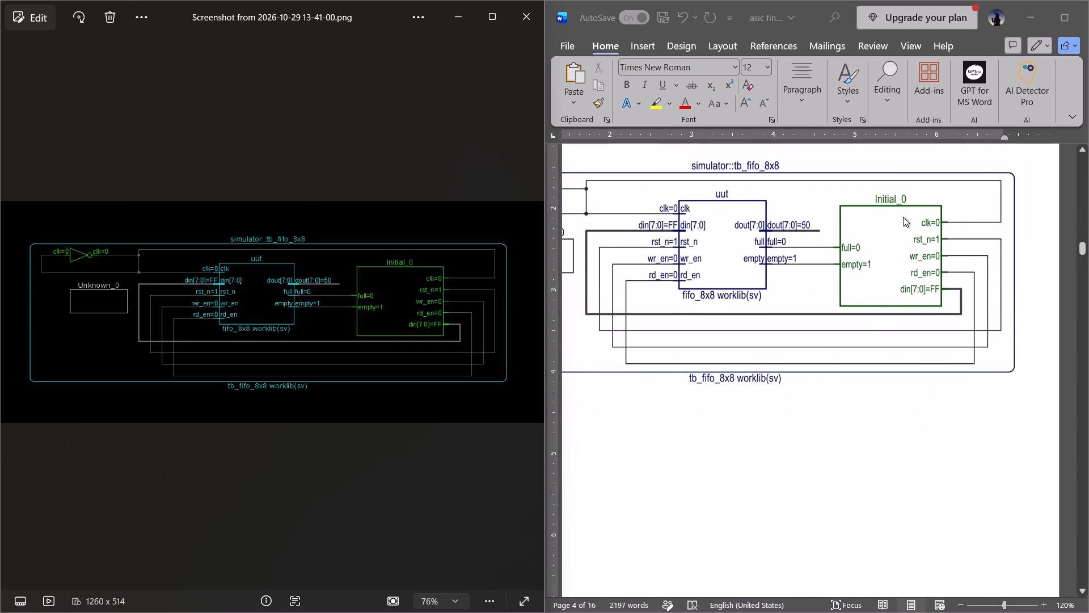
{"action": "scroll", "coordinate": [903, 217], "scroll_direction": "up", "scroll_amount": 4, "text": "ctrl"}
{"action": "scroll", "coordinate": [903, 217], "scroll_direction": "down", "scroll_amount": 1, "text": "ctrl"}
{"action": "scroll", "coordinate": [897, 321], "scroll_direction": "down", "scroll_amount": 1}
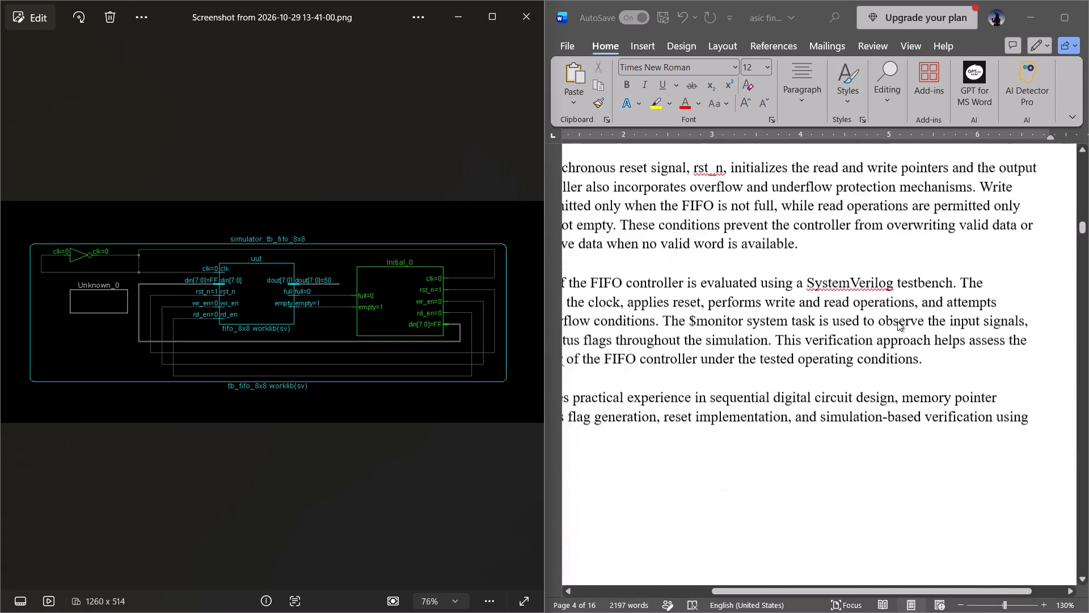
{"action": "scroll", "coordinate": [897, 321], "scroll_direction": "down", "scroll_amount": 1}
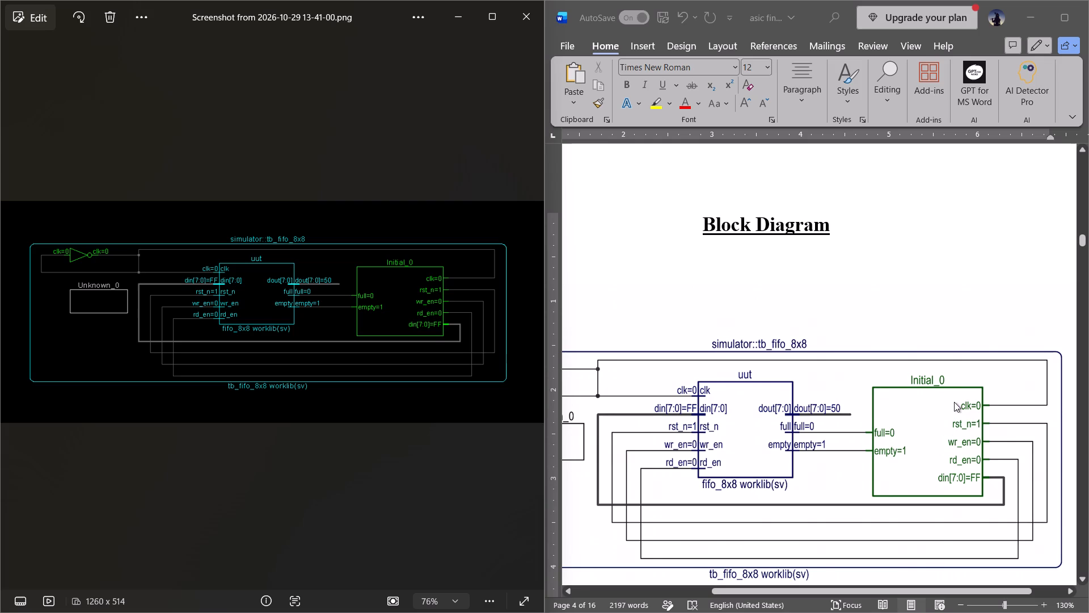
{"action": "left_click", "coordinate": [518, 13]}
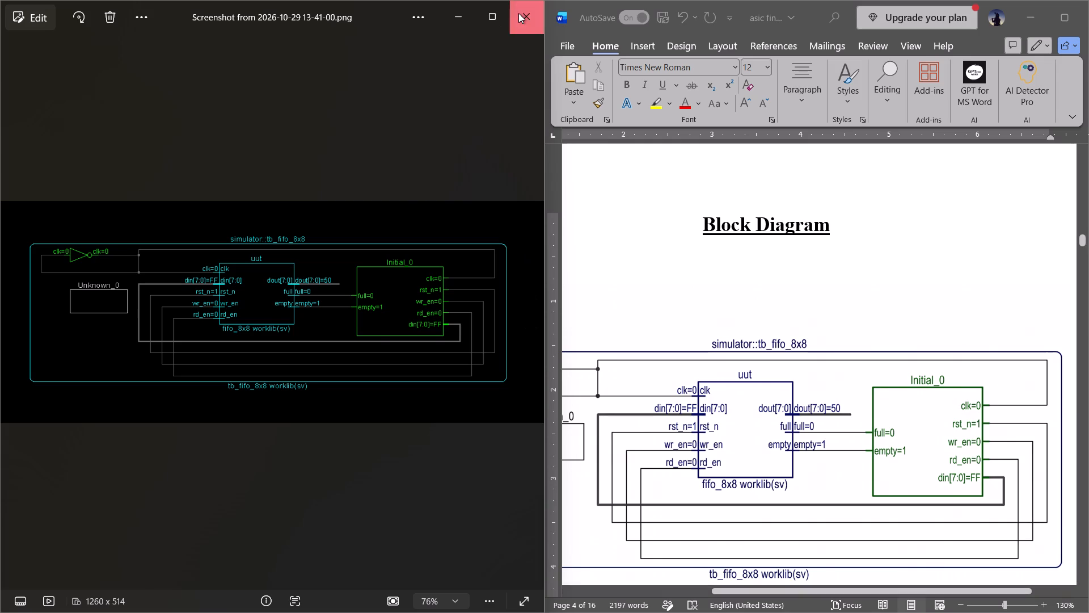
Switch to Chrome and download the waveform image attachment, fifo.png, from the latest message in the Gmail thread.
{"action": "scroll", "coordinate": [896, 318], "scroll_direction": "down", "scroll_amount": 6}
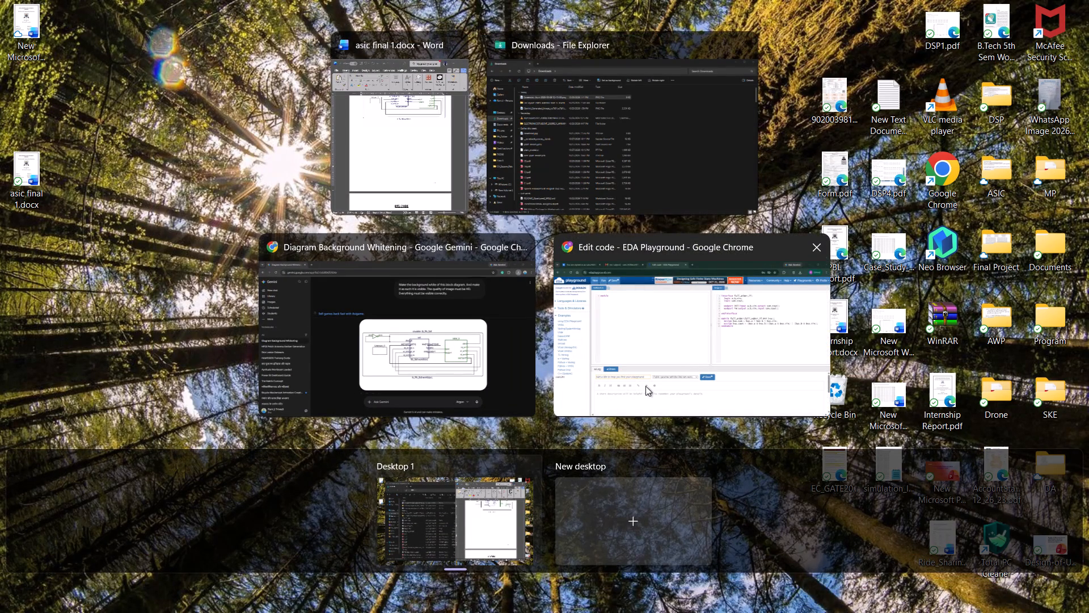
{"action": "left_click", "coordinate": [687, 365]}
{"action": "left_click", "coordinate": [206, 0]}
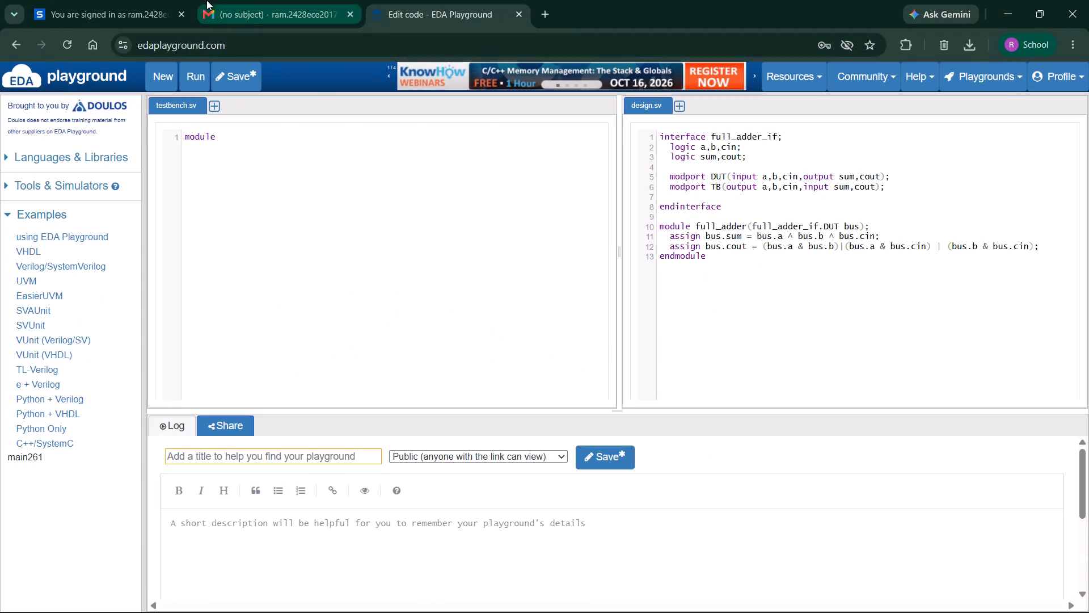
{"action": "left_click", "coordinate": [308, 462]}
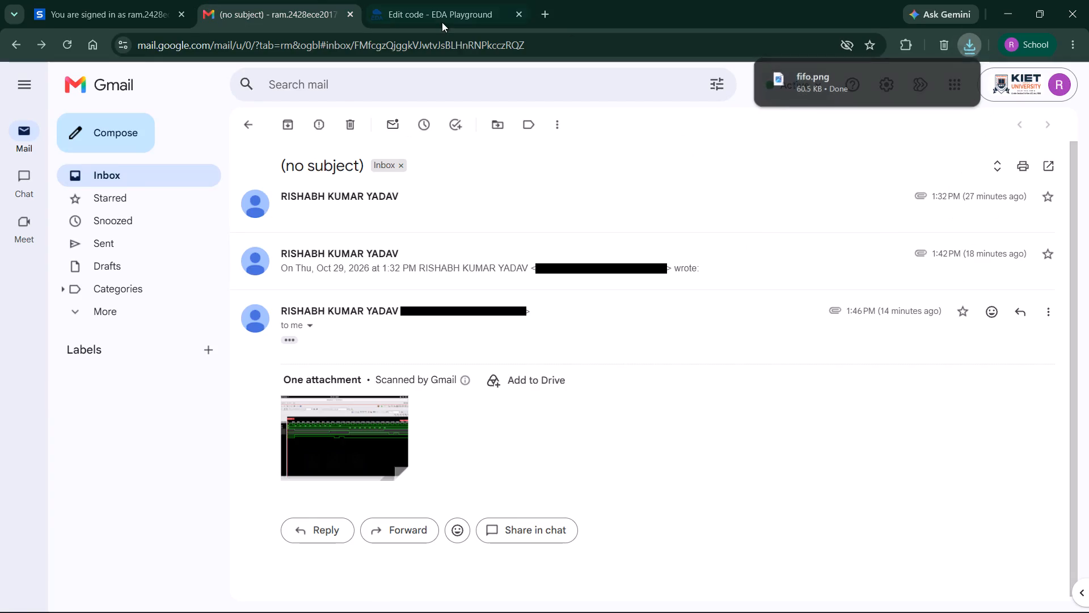
Return to EDA Playground and complete the first line of testbench.sv as "module tb_adder;", followed by a new line.
{"action": "left_click", "coordinate": [375, 0]}
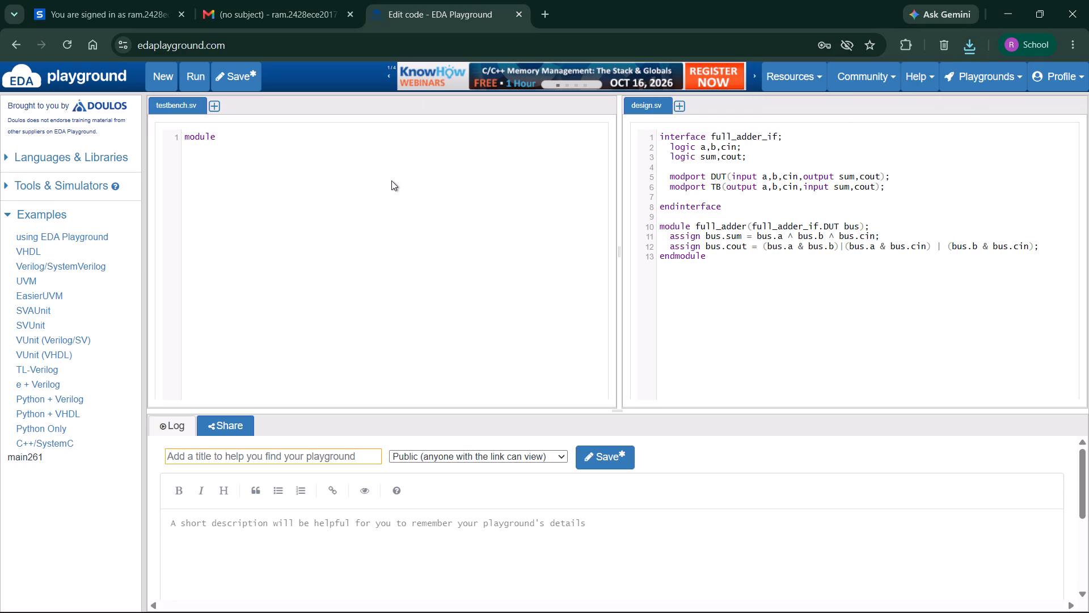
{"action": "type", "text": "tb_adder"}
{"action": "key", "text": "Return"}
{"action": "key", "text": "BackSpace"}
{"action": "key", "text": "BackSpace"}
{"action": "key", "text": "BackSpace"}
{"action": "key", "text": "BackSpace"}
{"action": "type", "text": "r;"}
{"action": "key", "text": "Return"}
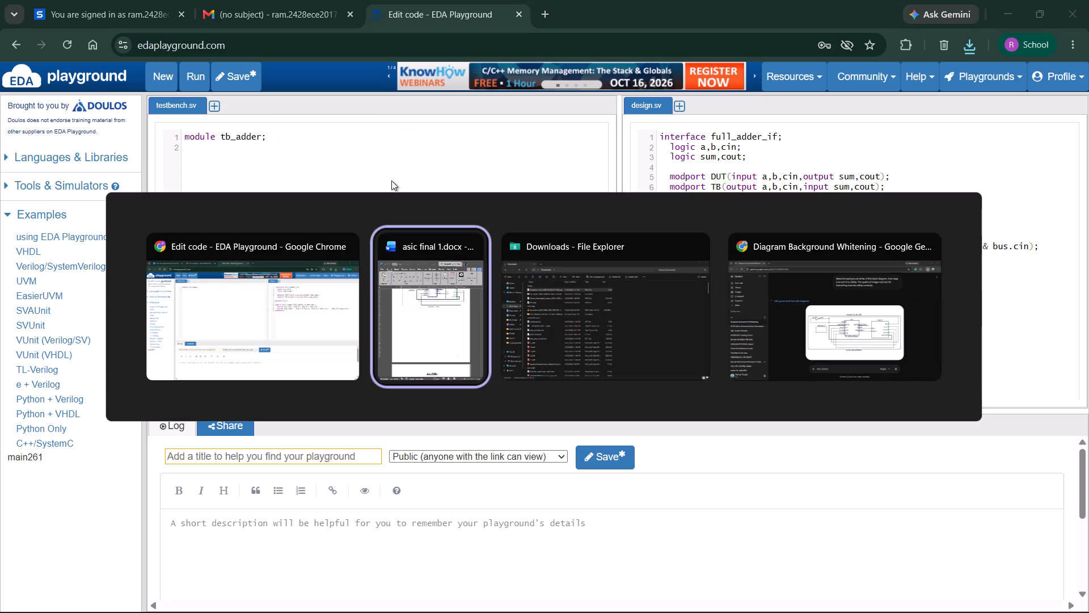
Switch to the asic final 1 report in Word and maximize its window.
{"action": "left_click", "coordinate": [1025, 14]}
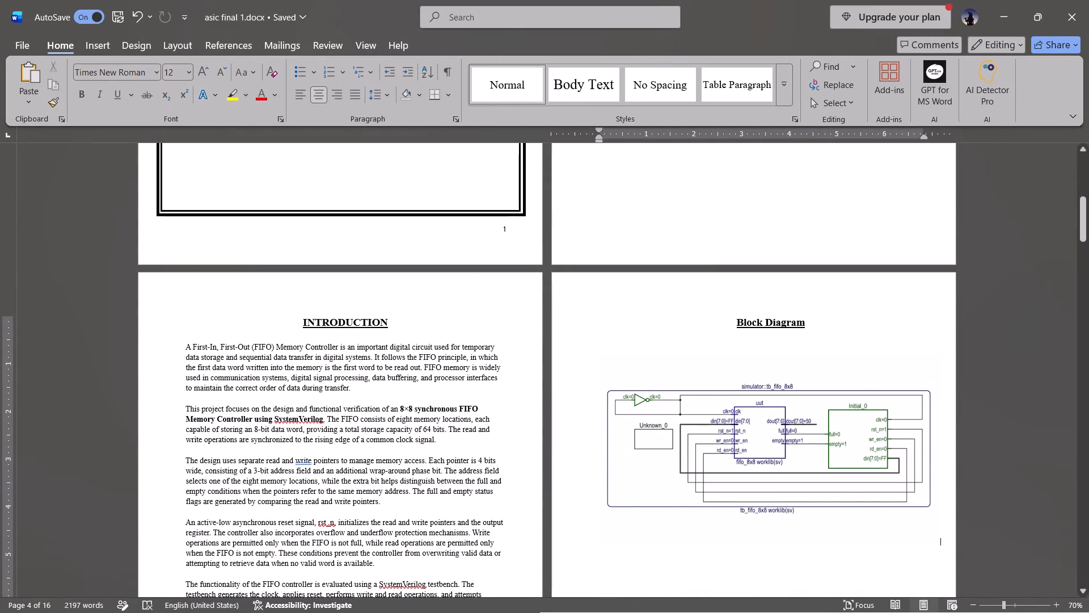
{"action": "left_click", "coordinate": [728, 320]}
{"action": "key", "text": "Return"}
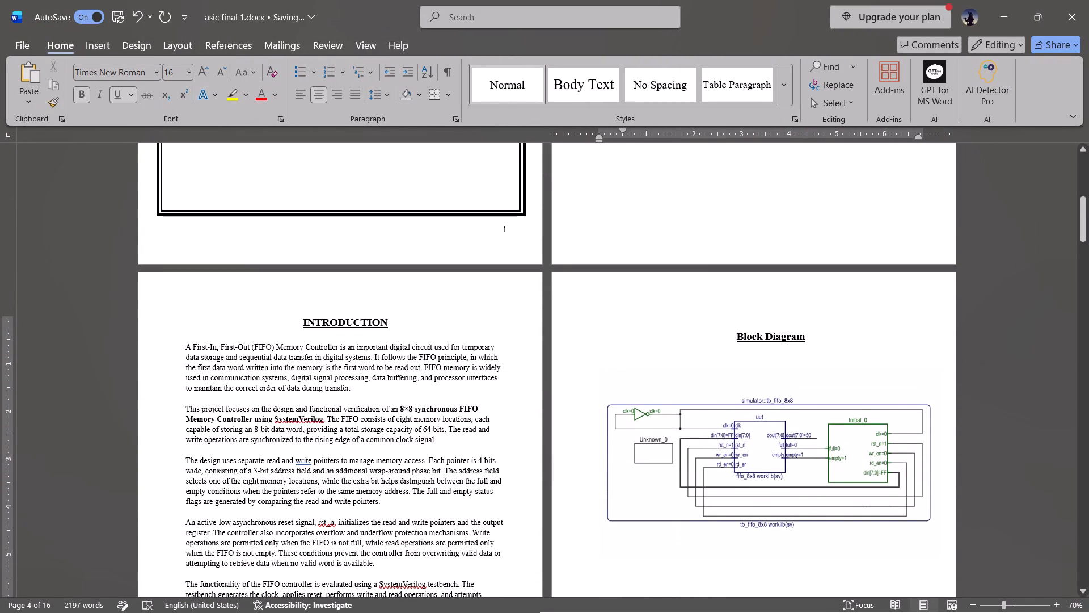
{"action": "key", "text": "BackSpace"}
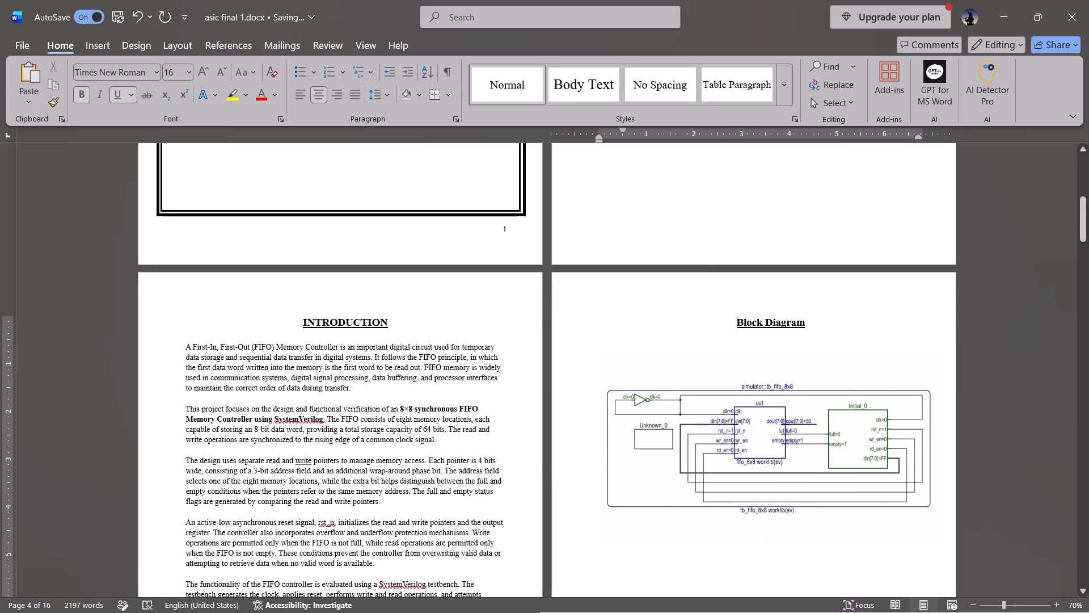
Place the text cursor in the Block Diagram heading to start editing the report's section headings.
{"action": "left_click", "coordinate": [809, 325]}
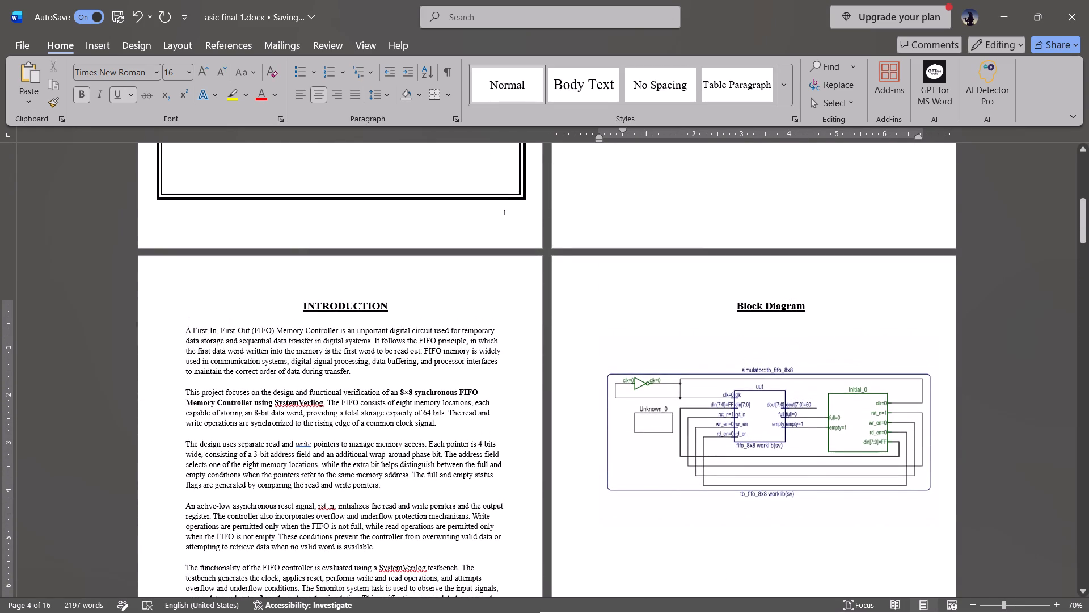
{"action": "left_click", "coordinate": [763, 307]}
Retype the "INTRODUCTION" heading in title case as "Introduction".
{"action": "left_click", "coordinate": [389, 306]}
{"action": "key", "text": "BackSpace"}
{"action": "key", "text": "BackSpace"}
{"action": "key", "text": "BackSpace"}
{"action": "key", "text": "BackSpace"}
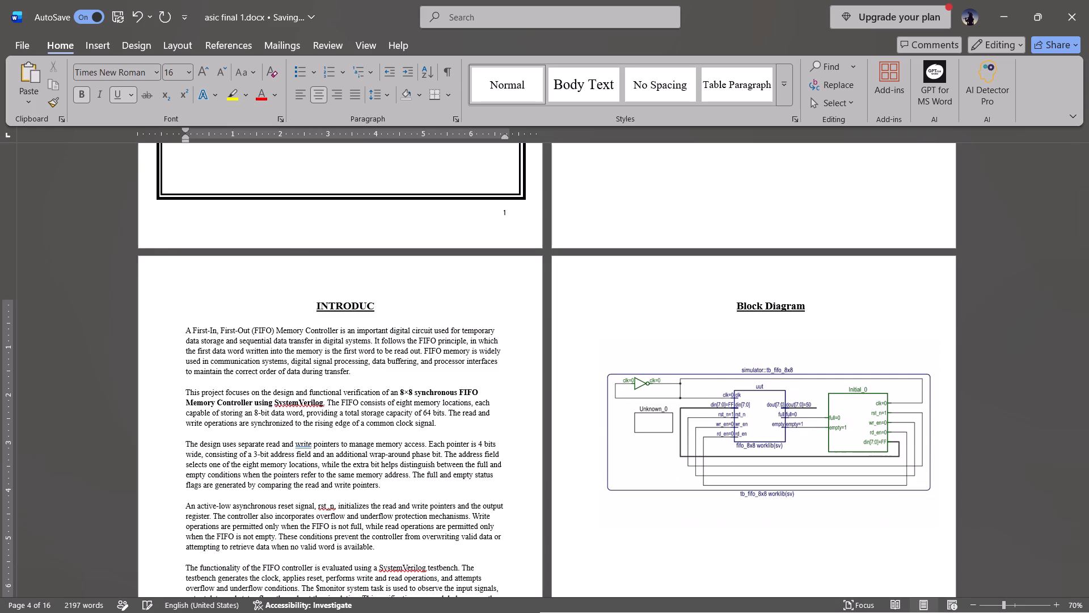
{"action": "key", "text": "BackSpace"}
{"action": "key", "text": "BackSpace"}
{"action": "key", "text": "BackSpace"}
{"action": "key", "text": "BackSpace"}
{"action": "key", "text": "BackSpace"}
{"action": "key", "text": "BackSpace"}
{"action": "key", "text": "BackSpace"}
{"action": "type", "text": "ntroduction"}
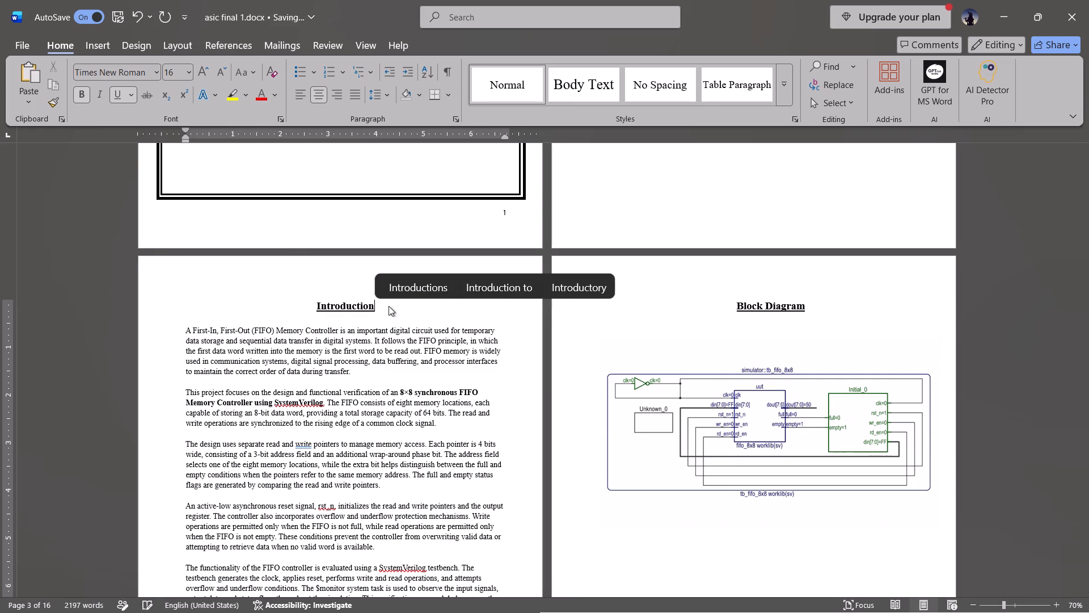
Insert new lines below the "Simulation Results" heading and left-align the new empty paragraph.
{"action": "left_click", "coordinate": [643, 345]}
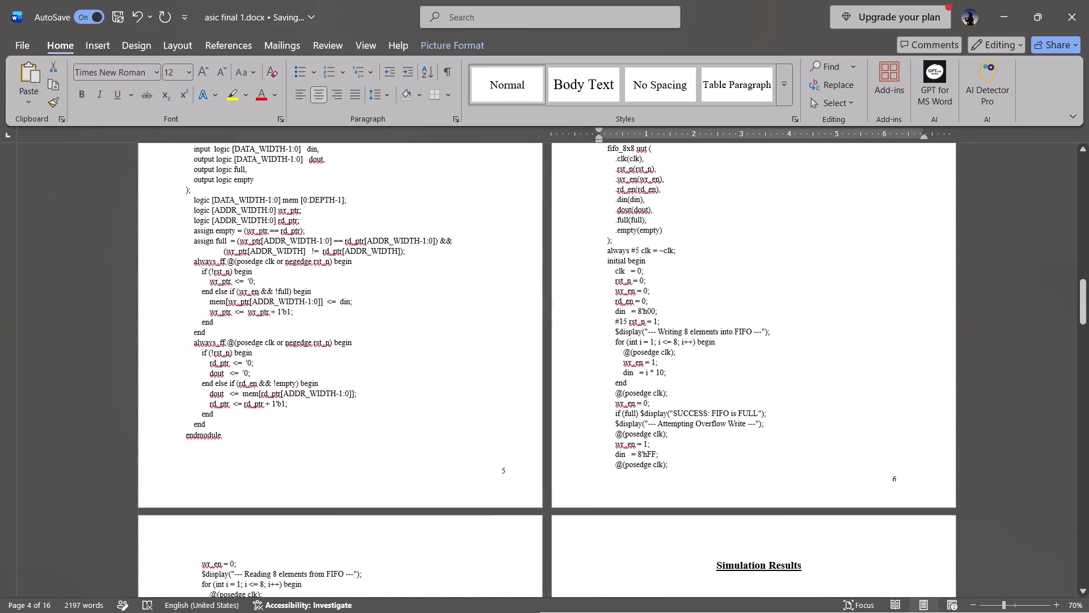
{"action": "left_click", "coordinate": [738, 241]}
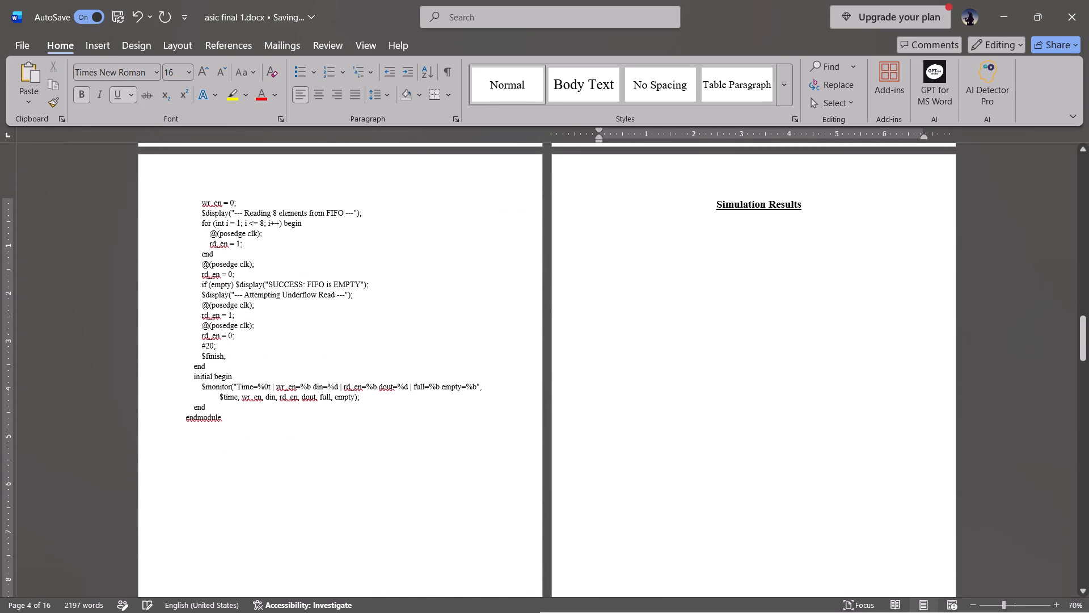
{"action": "left_click", "coordinate": [675, 255]}
{"action": "left_click", "coordinate": [828, 206]}
{"action": "key", "text": "Return"}
{"action": "key", "text": "Return"}
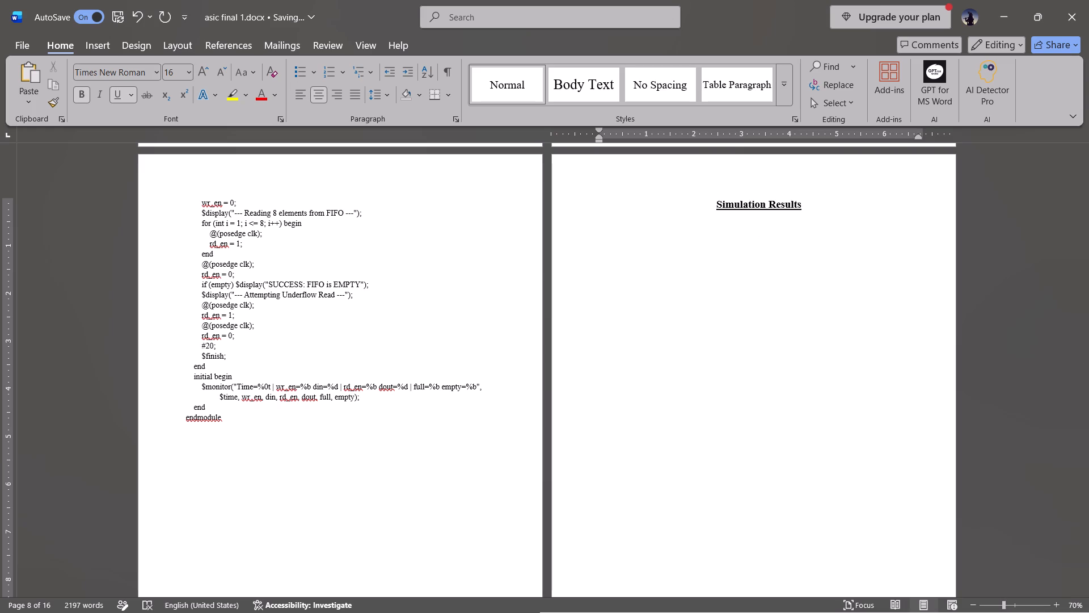
{"action": "key", "text": "ctrl+l"}
Copy fifo.png from the Downloads folder and paste it below the "Simulation Results" heading in the Word report.
{"action": "key", "text": "ctrl+v"}
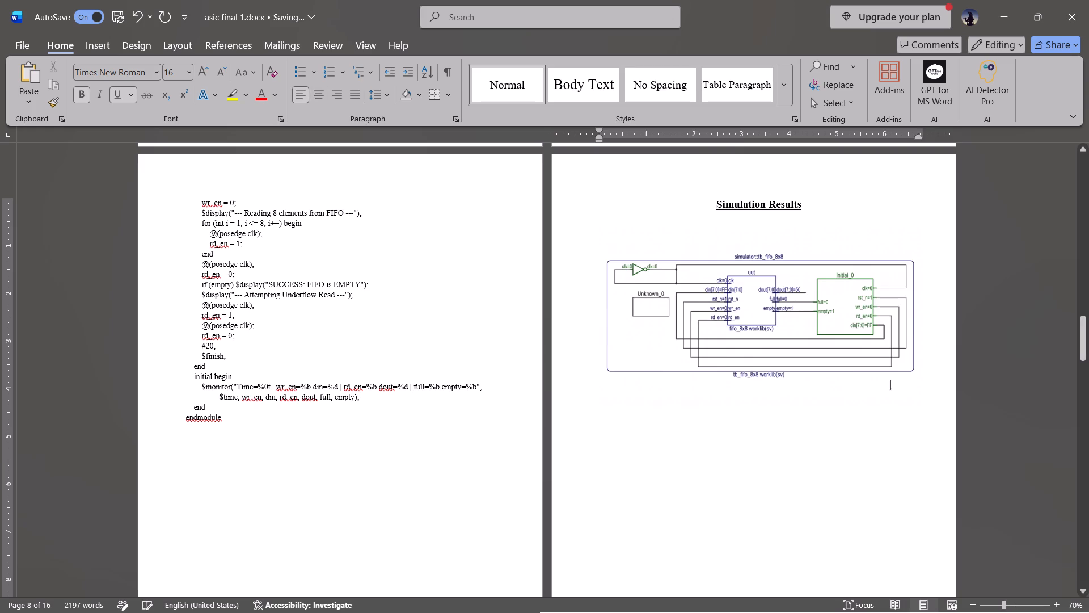
{"action": "key", "text": "ctrl+z"}
{"action": "key", "text": "alt+Tab"}
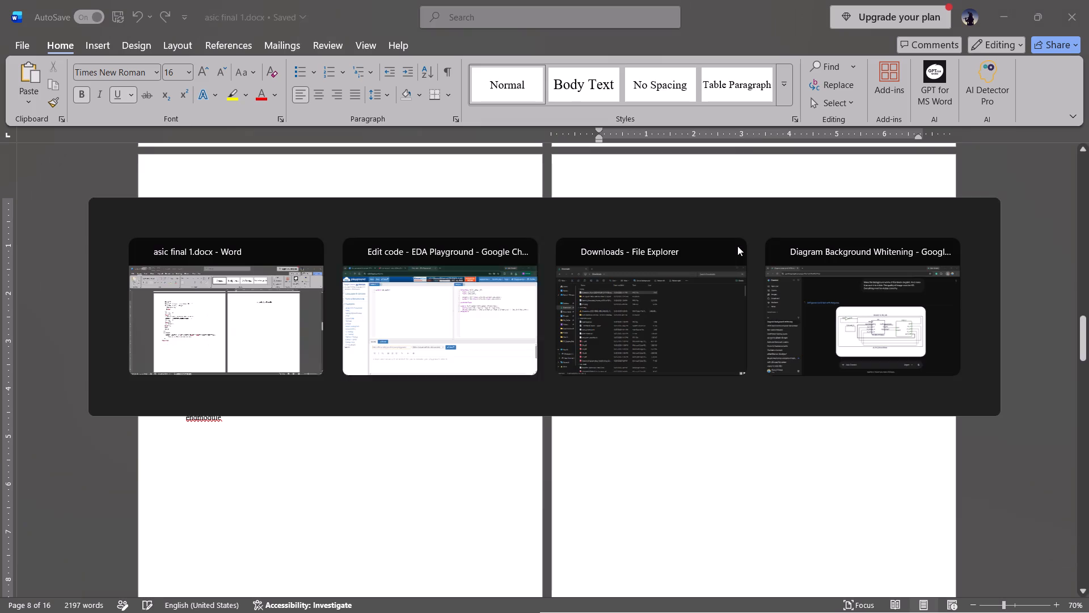
{"action": "key", "text": "alt+Tab"}
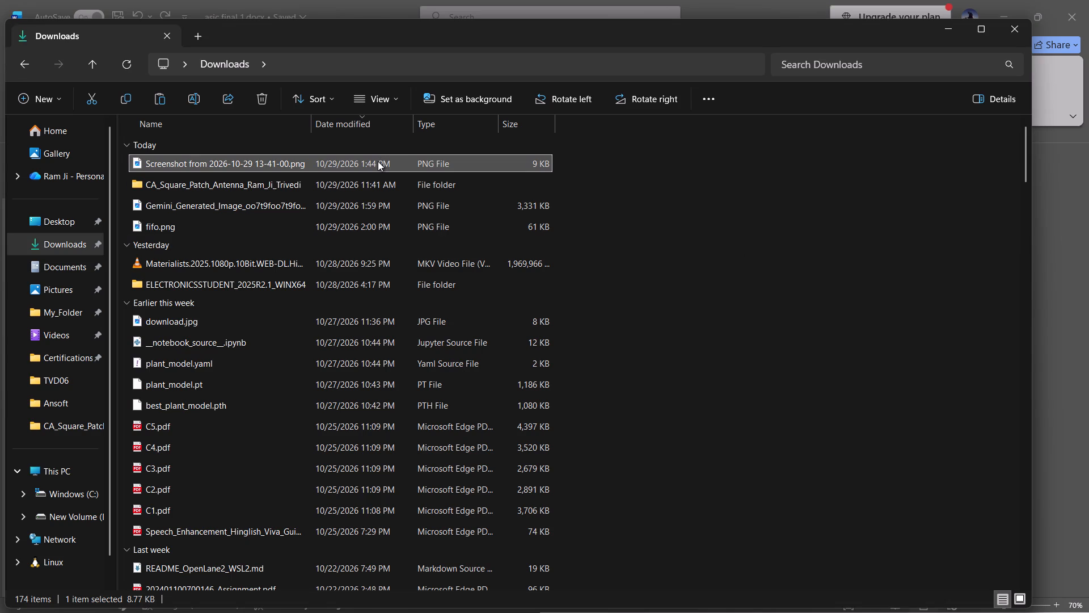
{"action": "left_click", "coordinate": [164, 222]}
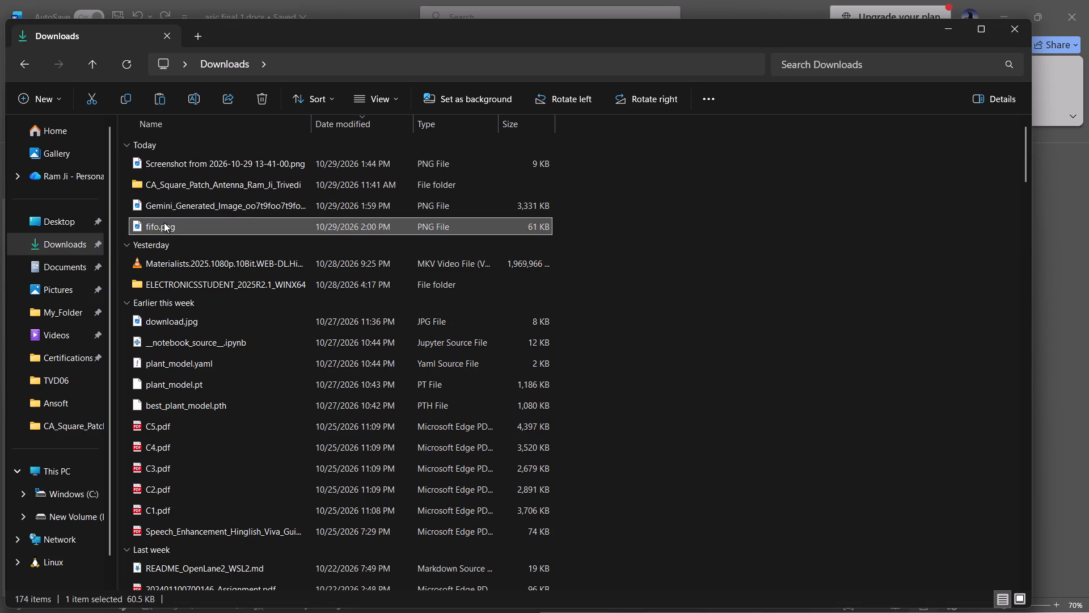
{"action": "key", "text": "ctrl+c"}
{"action": "key", "text": "alt+Tab"}
{"action": "key", "text": "ctrl+v"}
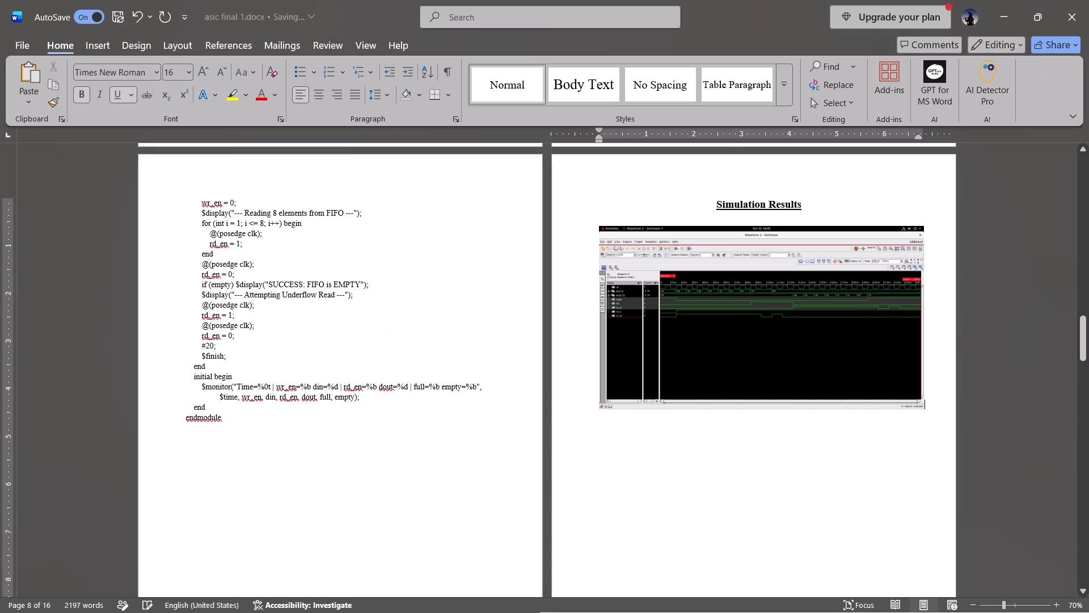
Enlarge the pasted waveform image slightly past the side margin and add a blank line between it and the "Simulation Results" heading.
{"action": "left_click", "coordinate": [736, 350]}
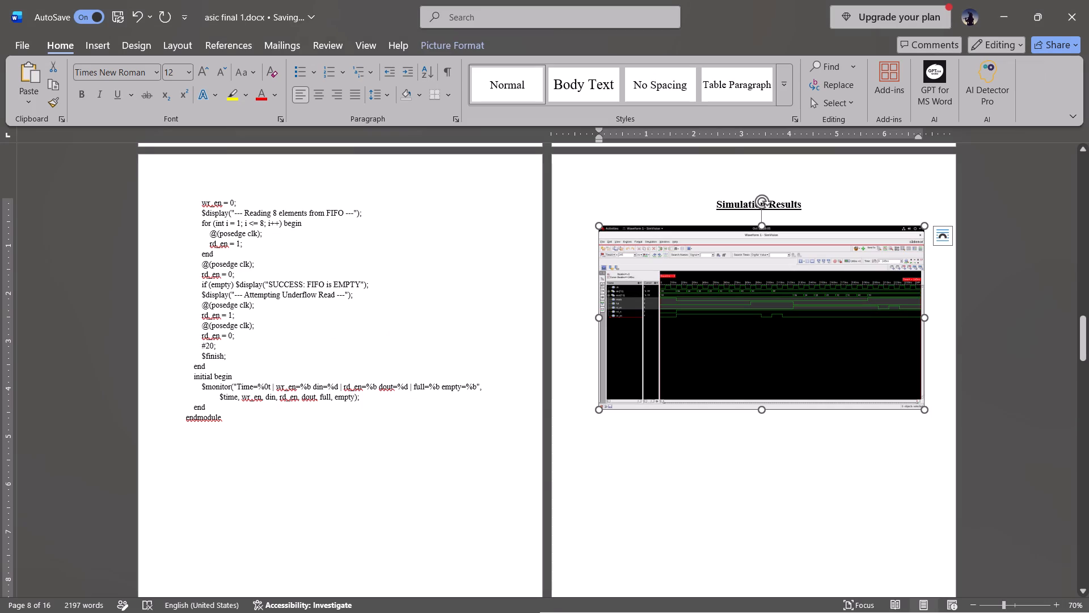
{"action": "left_click_drag", "start_coordinate": [925, 409], "coordinate": [931, 412]}
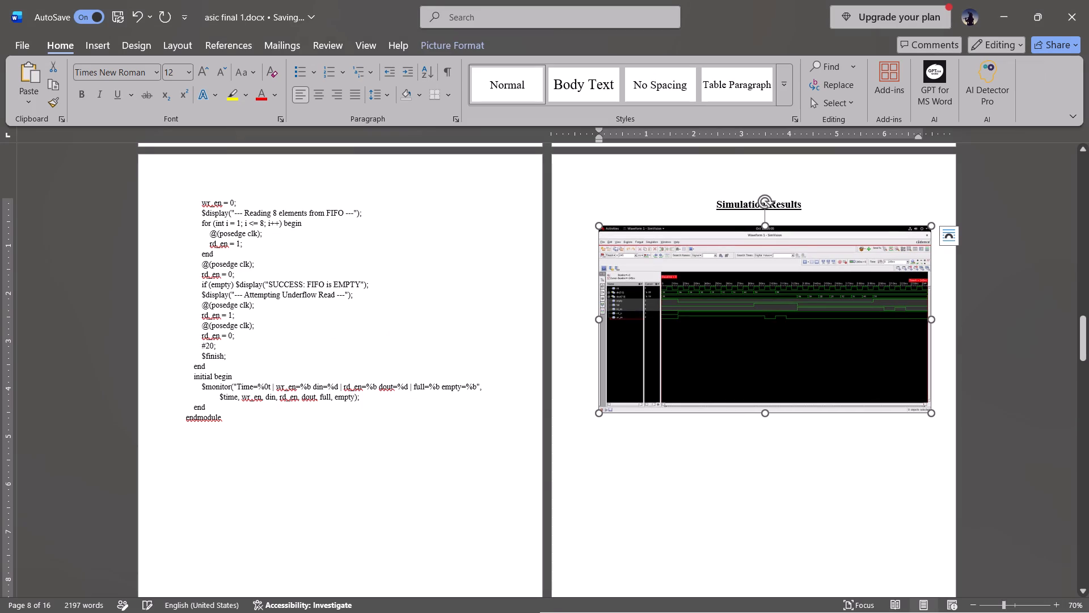
{"action": "left_click", "coordinate": [815, 208]}
{"action": "key", "text": "Return"}
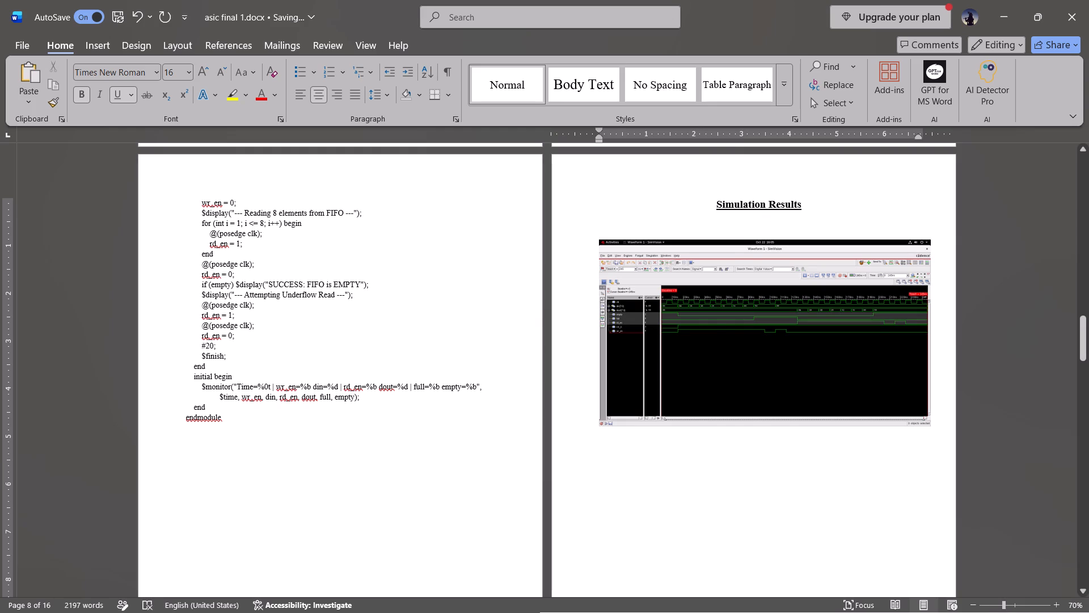
Check the waveform image up close and save the report.
{"action": "scroll", "coordinate": [775, 321], "scroll_direction": "up", "scroll_amount": 2, "text": "ctrl"}
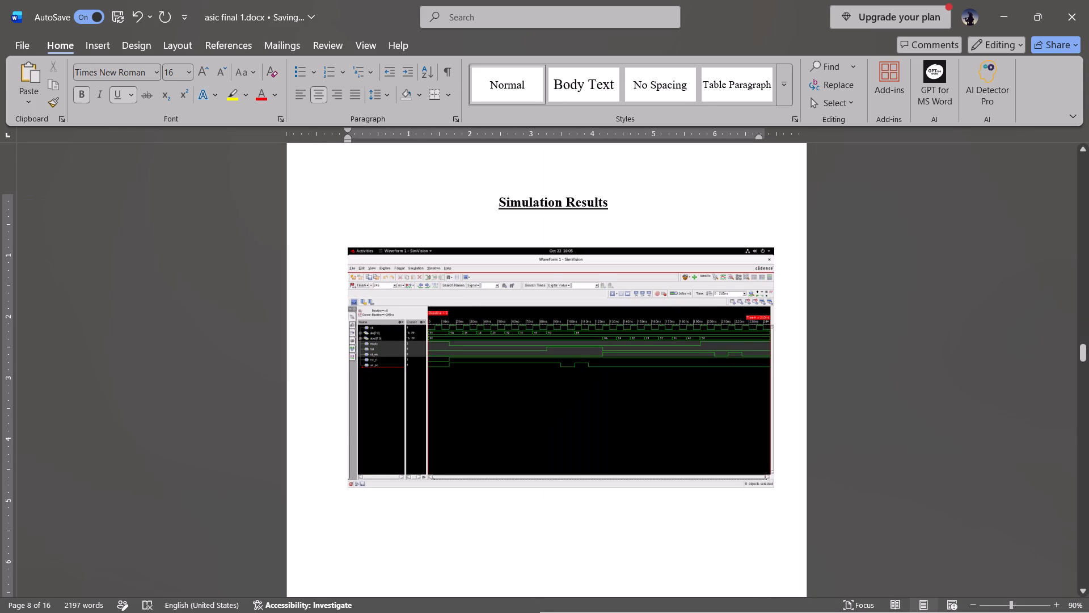
{"action": "scroll", "coordinate": [715, 344], "scroll_direction": "up", "scroll_amount": 6, "text": "ctrl"}
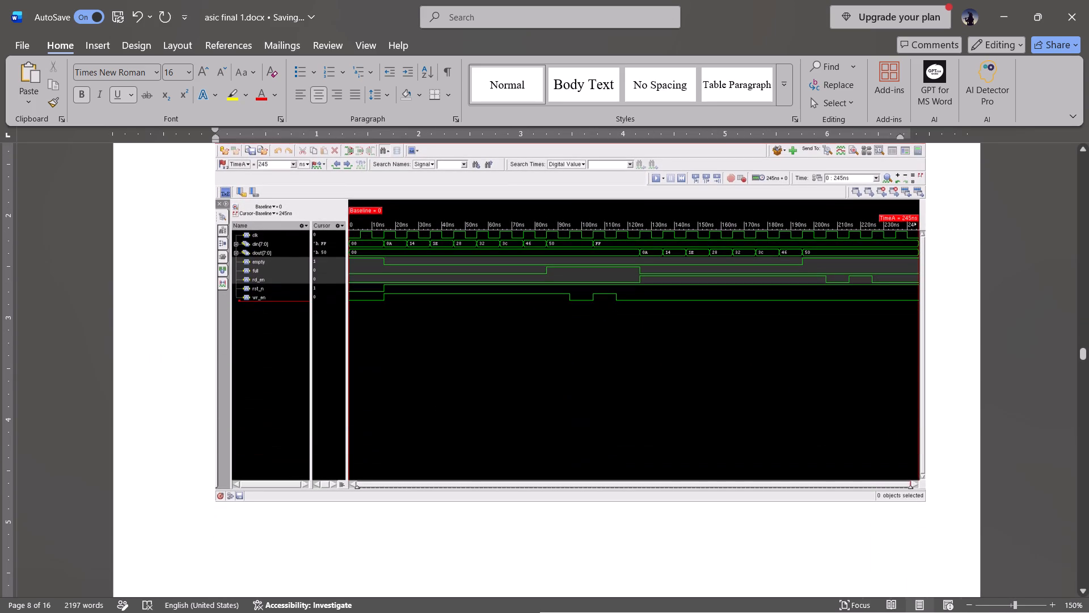
{"action": "key", "text": "ctrl+s"}
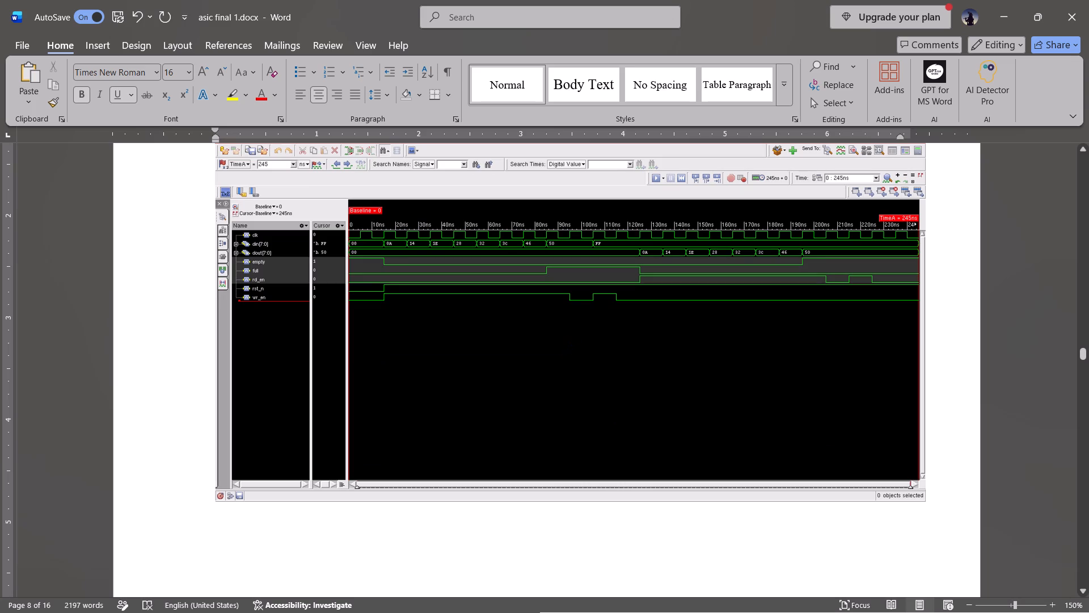
Look through the report's pages, including the gate report and table of contents, and review the overall layout as a multi-page overview.
{"action": "scroll", "coordinate": [573, 345], "scroll_direction": "down", "scroll_amount": 3, "text": "ctrl"}
{"action": "scroll", "coordinate": [573, 345], "scroll_direction": "down", "scroll_amount": 1}
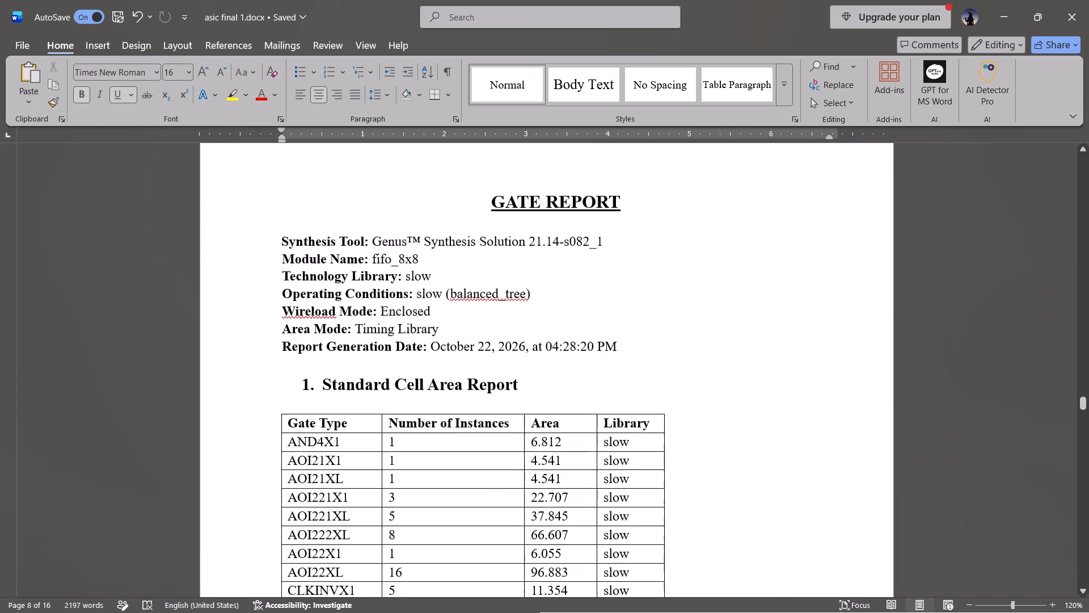
{"action": "scroll", "coordinate": [573, 345], "scroll_direction": "down", "scroll_amount": 1}
{"action": "scroll", "coordinate": [573, 345], "scroll_direction": "down", "scroll_amount": 4, "text": "ctrl"}
{"action": "scroll", "coordinate": [573, 345], "scroll_direction": "up", "scroll_amount": 16}
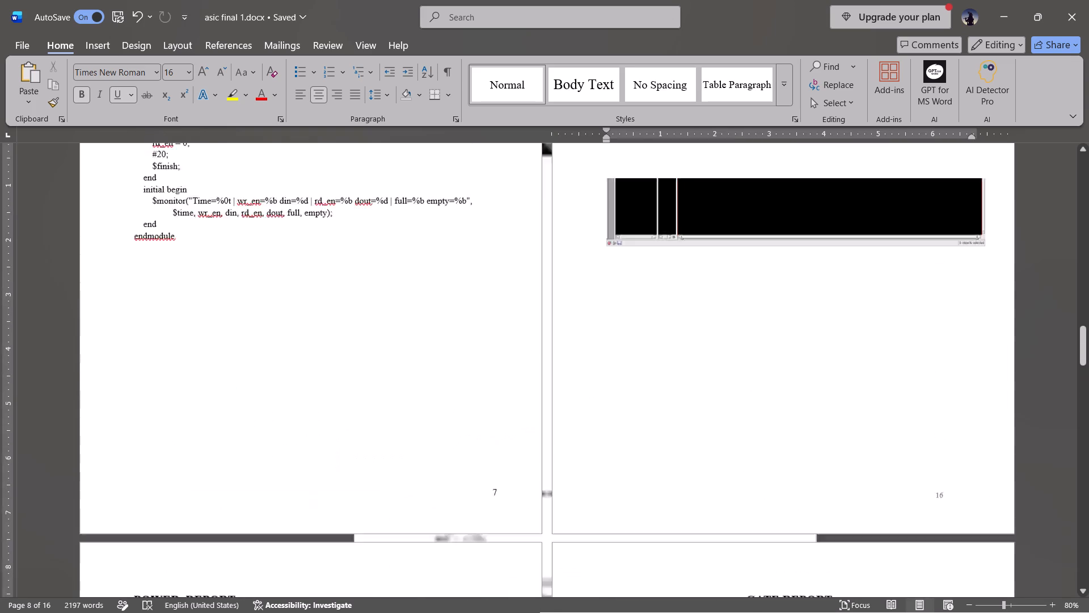
{"action": "scroll", "coordinate": [573, 345], "scroll_direction": "up", "scroll_amount": 20}
{"action": "scroll", "coordinate": [573, 345], "scroll_direction": "up", "scroll_amount": 7}
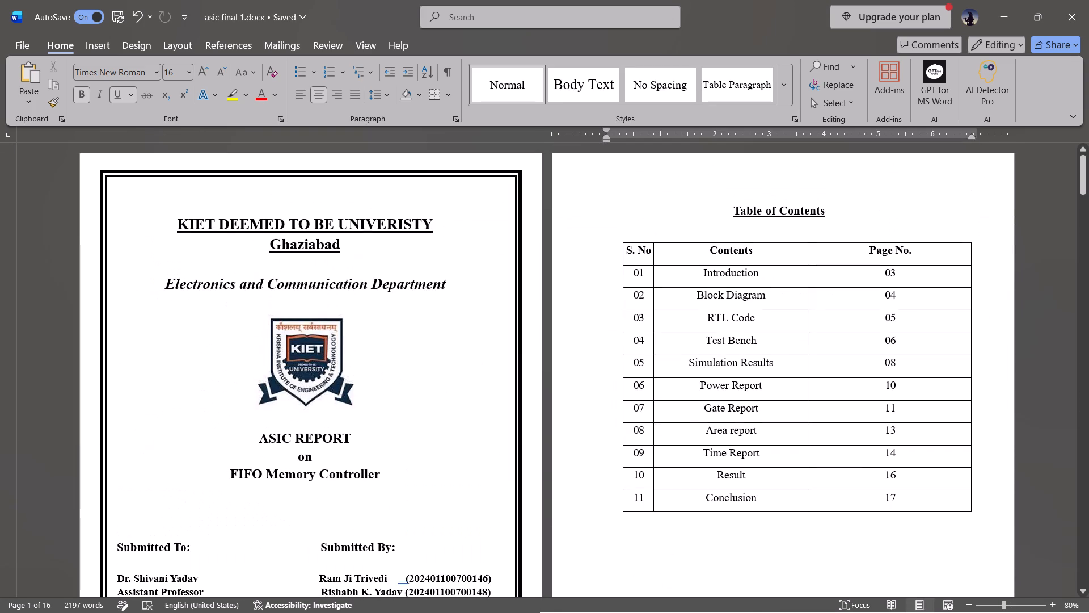
{"action": "scroll", "coordinate": [573, 345], "scroll_direction": "down", "scroll_amount": 5, "text": "ctrl"}
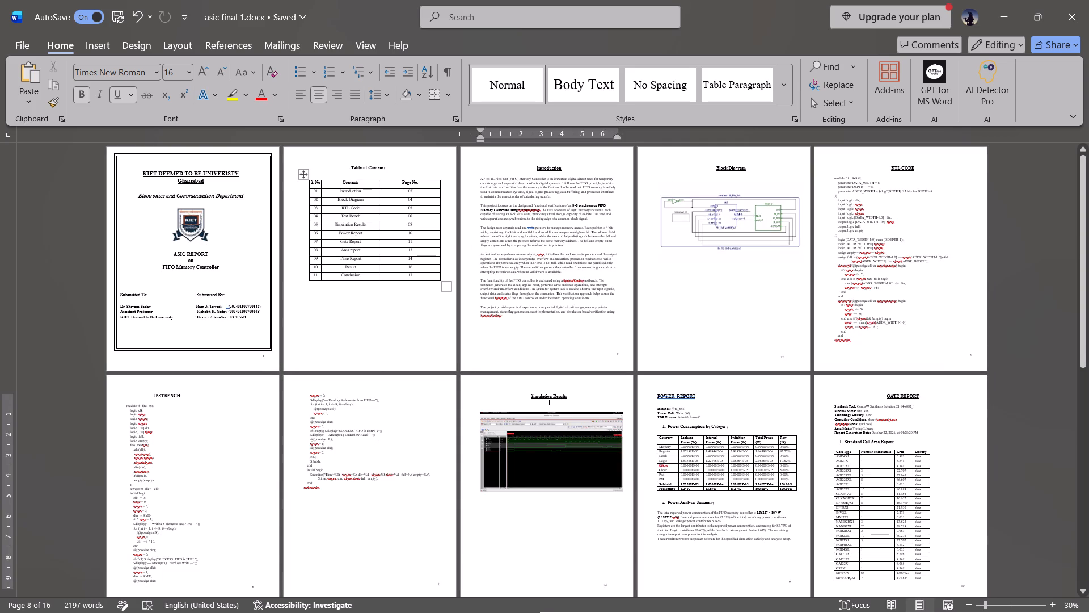
Print all pages of the report with Microsoft Print to PDF, saving the file on the Desktop as "ASIC REPORT".
{"action": "key", "text": "ctrl+p"}
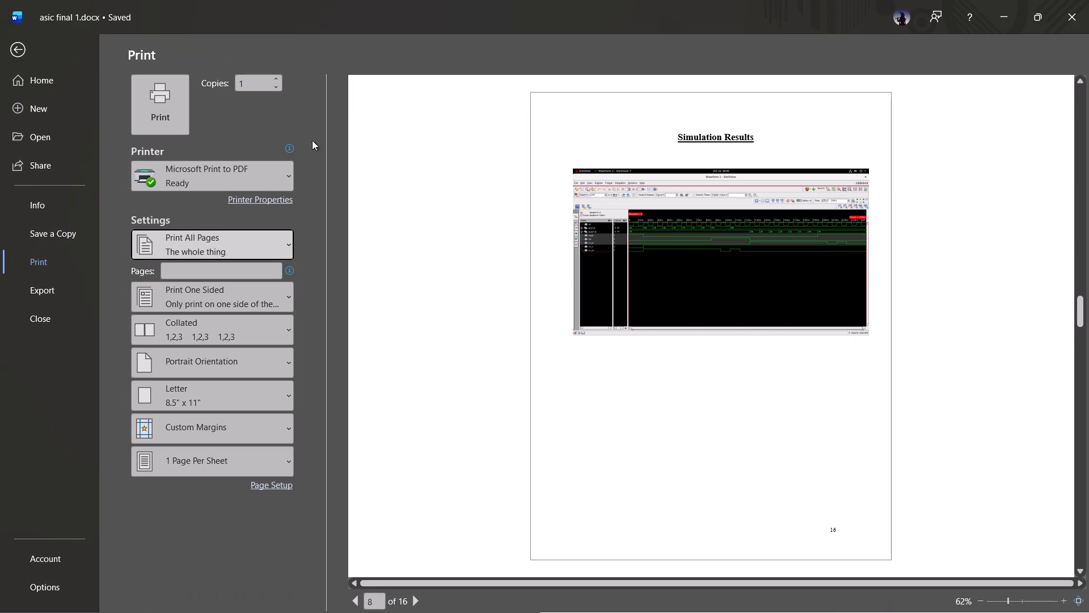
{"action": "left_click", "coordinate": [150, 107]}
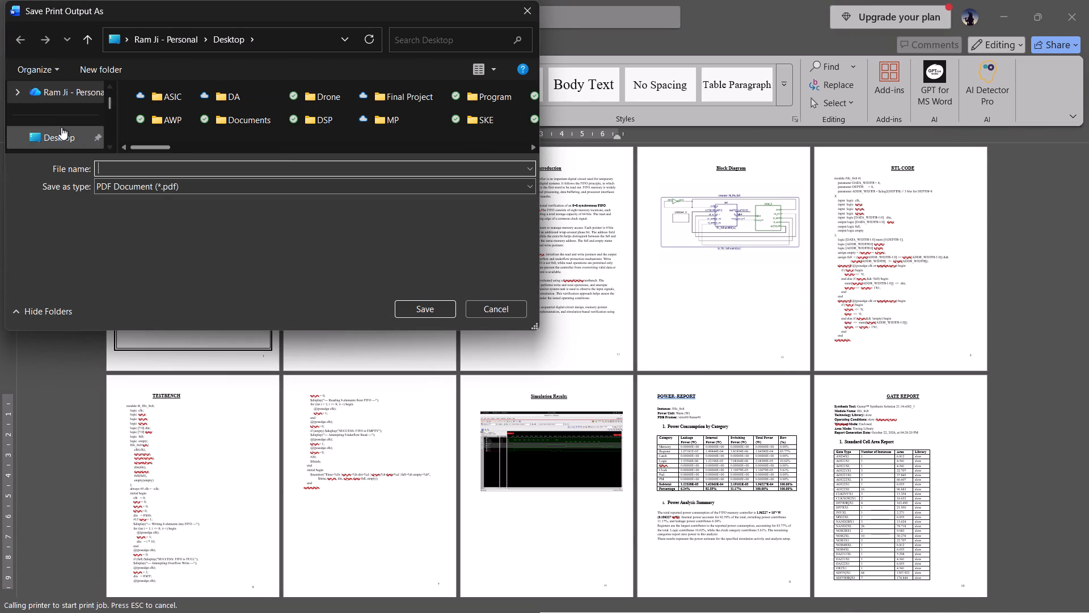
{"action": "left_click_drag", "start_coordinate": [52, 125], "coordinate": [49, 133]}
{"action": "left_click", "coordinate": [49, 133]}
{"action": "left_click", "coordinate": [124, 168]}
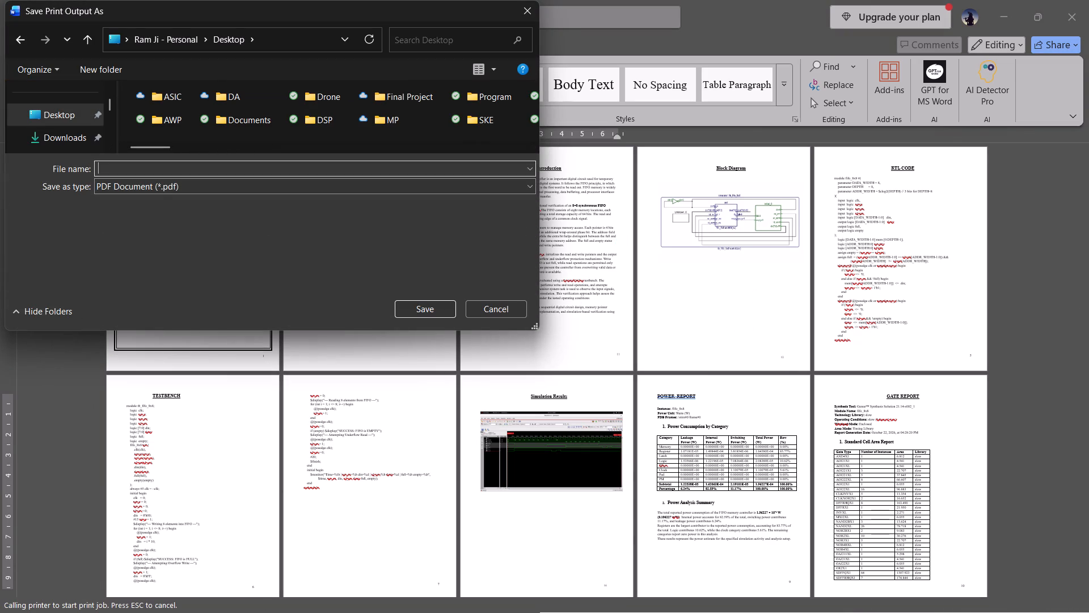
{"action": "key", "text": "shift+p"}
{"action": "key", "text": "shift+BackSpace"}
{"action": "type", "text": "ASIC REPORT"}
{"action": "left_click", "coordinate": [409, 304]}
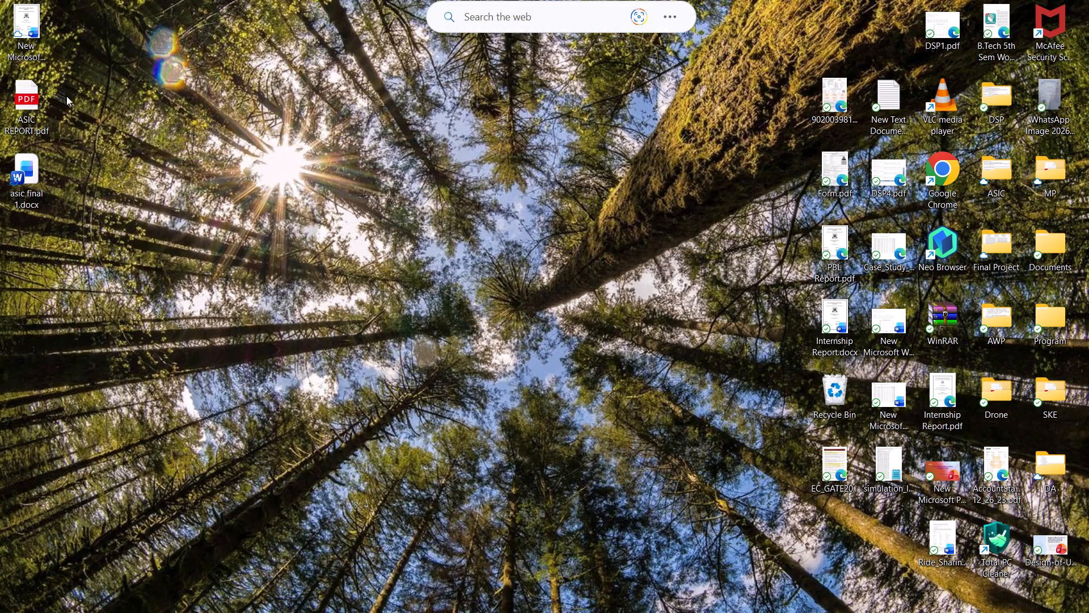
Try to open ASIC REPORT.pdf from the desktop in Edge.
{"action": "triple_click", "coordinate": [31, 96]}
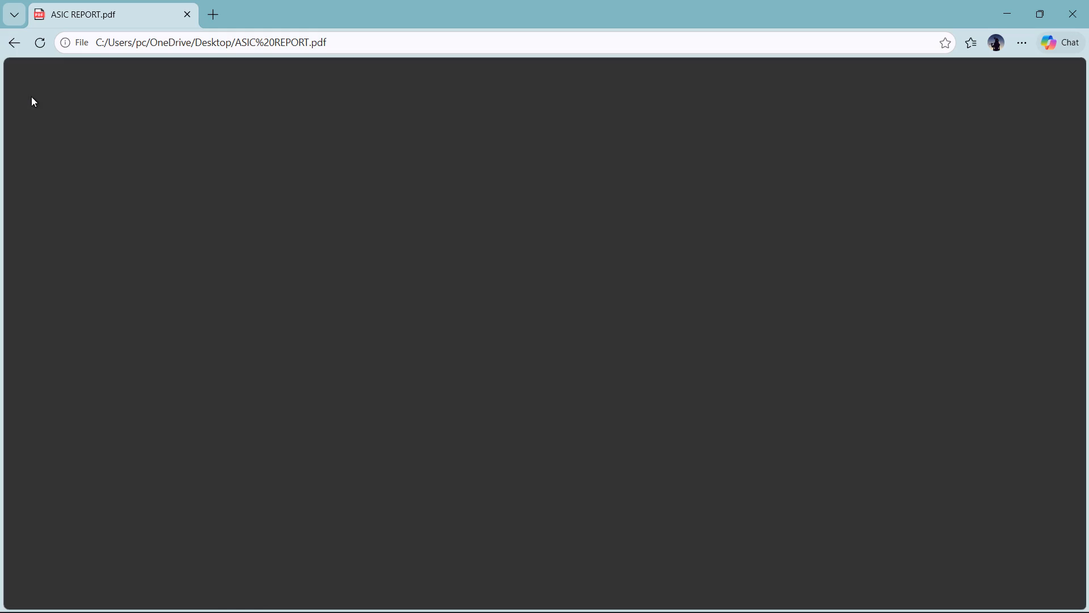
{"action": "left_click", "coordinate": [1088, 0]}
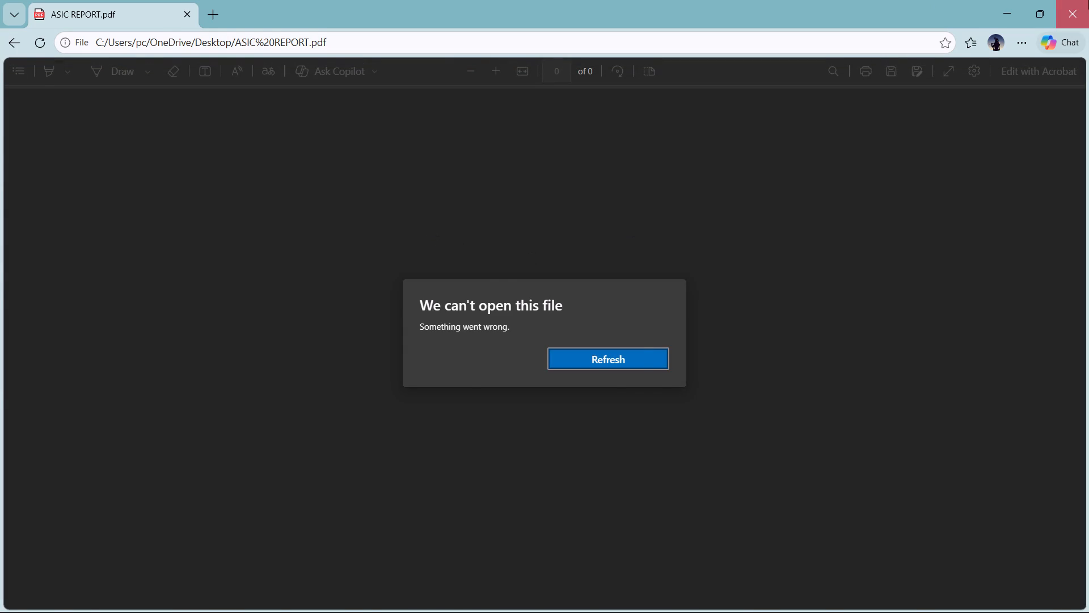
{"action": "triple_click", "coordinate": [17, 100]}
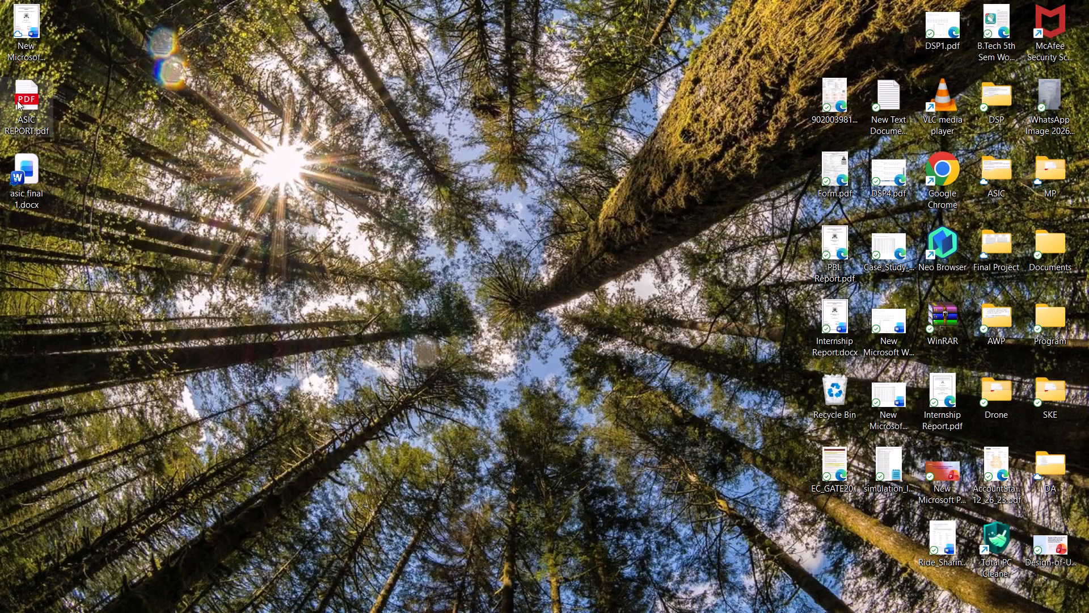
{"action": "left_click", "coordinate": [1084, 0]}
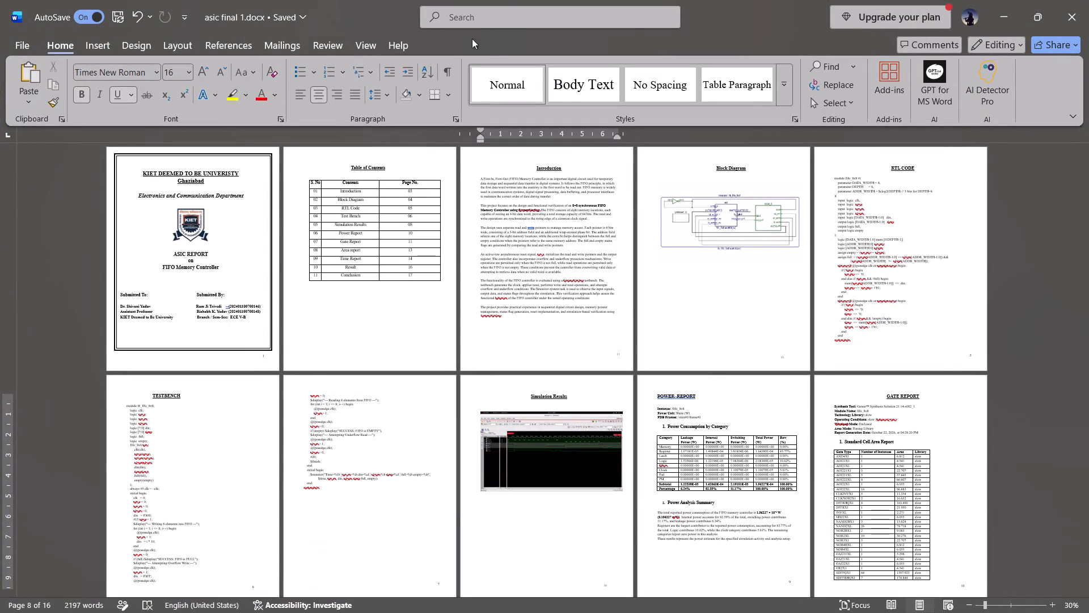
Leave the Word report and open ASIC REPORT.pdf from the desktop in Edge.
{"action": "left_click", "coordinate": [1004, 8]}
{"action": "triple_click", "coordinate": [34, 96]}
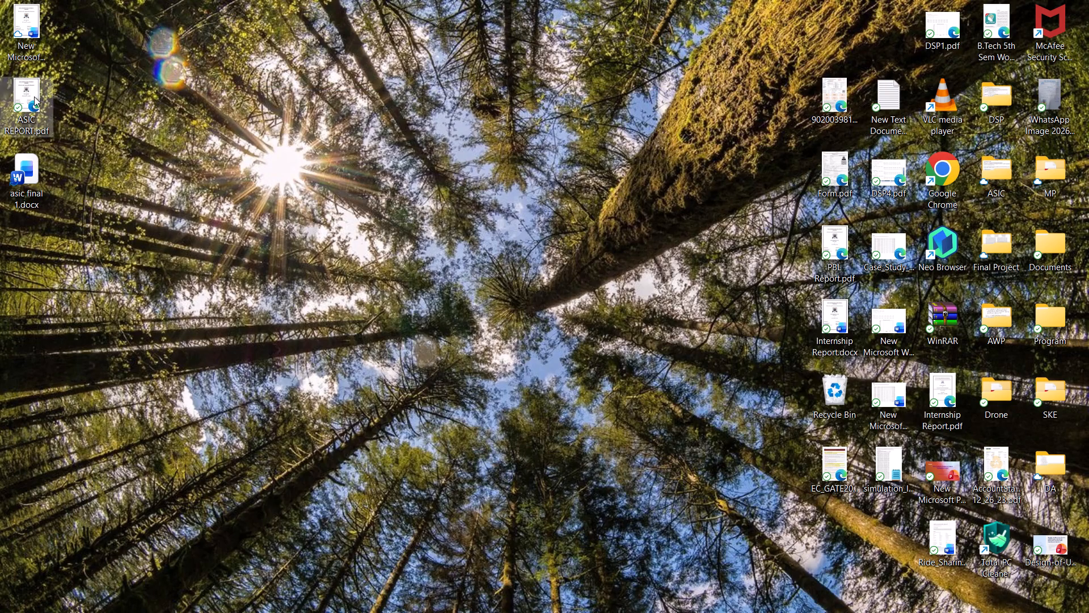
Check the PDF's cover page, table of contents, Introduction and Block Diagram pages.
{"action": "scroll", "coordinate": [409, 316], "scroll_direction": "down", "scroll_amount": 1}
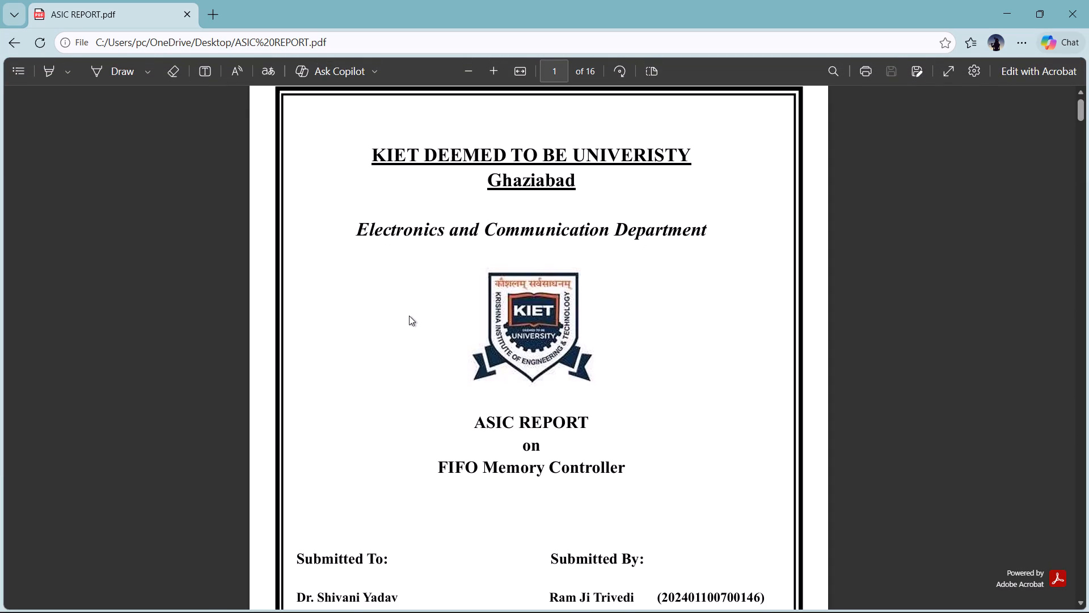
{"action": "scroll", "coordinate": [409, 316], "scroll_direction": "down", "scroll_amount": 1}
{"action": "scroll", "coordinate": [409, 316], "scroll_direction": "up", "scroll_amount": 1}
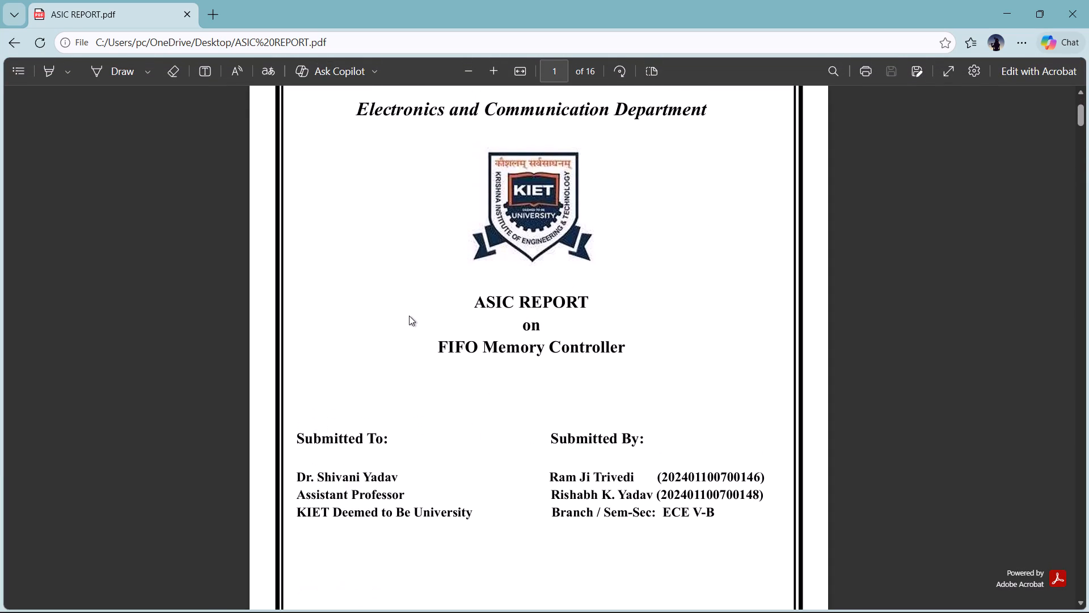
{"action": "scroll", "coordinate": [409, 316], "scroll_direction": "up", "scroll_amount": 2}
{"action": "key", "text": "Down"}
{"action": "key", "text": "Down"}
{"action": "key", "text": "Down"}
{"action": "key", "text": "Down"}
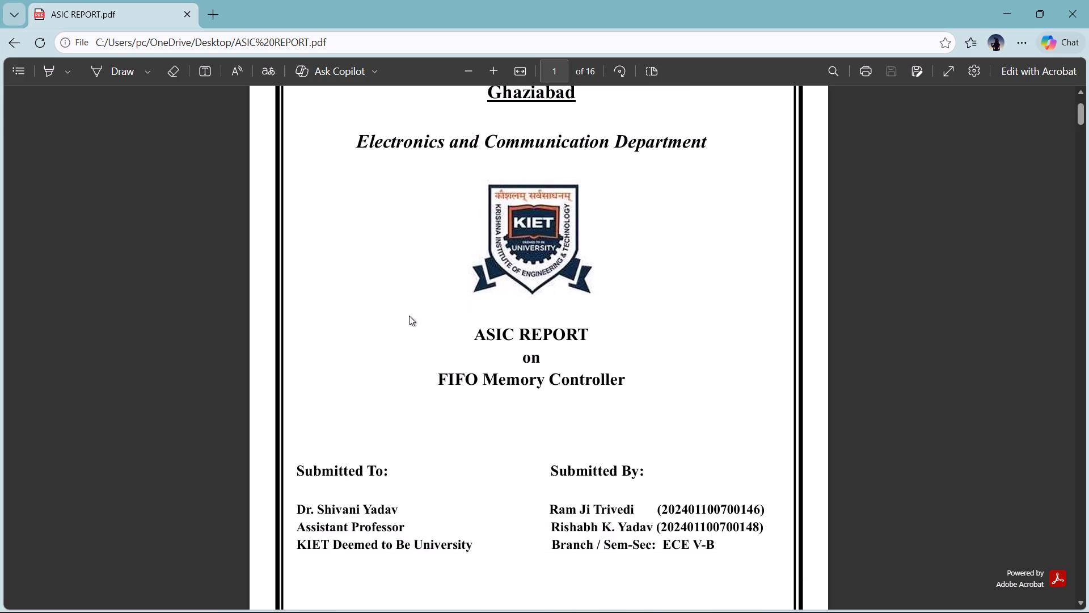
{"action": "key", "text": "Down"}
{"action": "scroll", "coordinate": [409, 316], "scroll_direction": "down", "scroll_amount": 5}
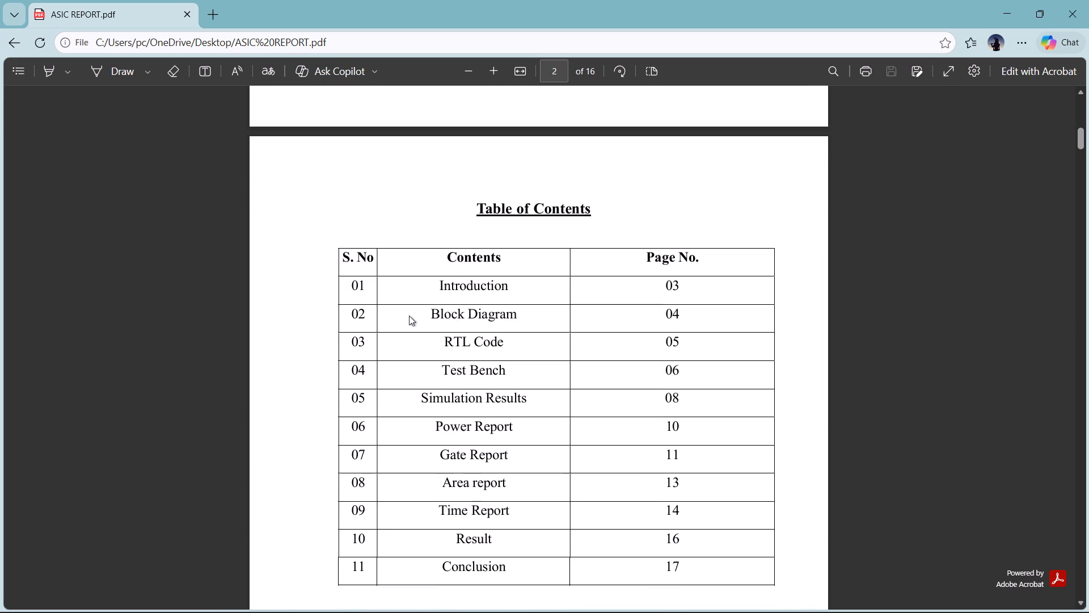
{"action": "scroll", "coordinate": [409, 316], "scroll_direction": "down", "scroll_amount": 4}
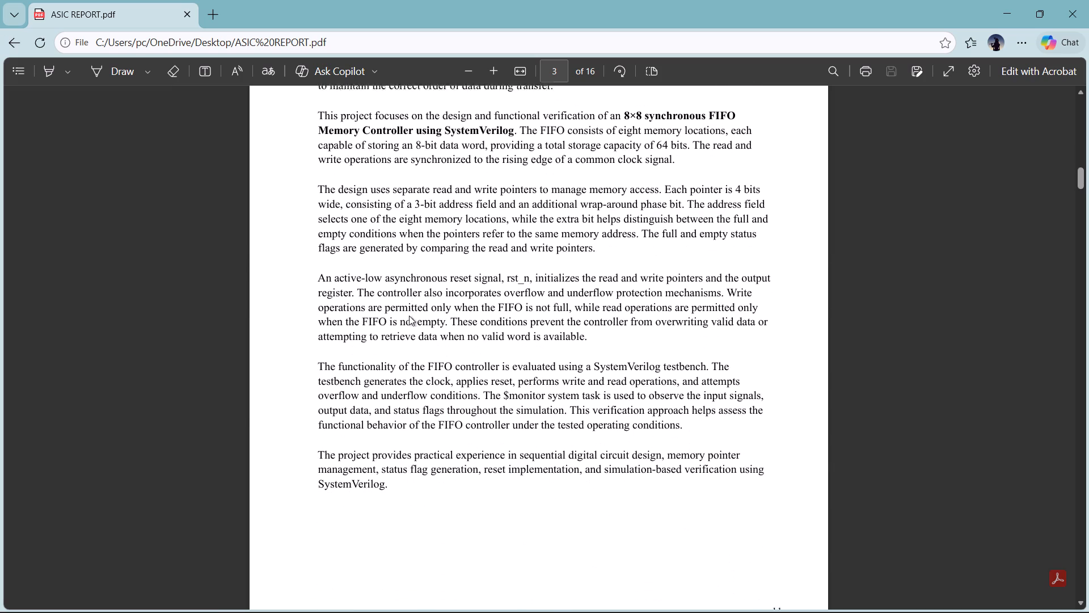
{"action": "scroll", "coordinate": [409, 316], "scroll_direction": "up", "scroll_amount": 1}
{"action": "scroll", "coordinate": [409, 316], "scroll_direction": "down", "scroll_amount": 4}
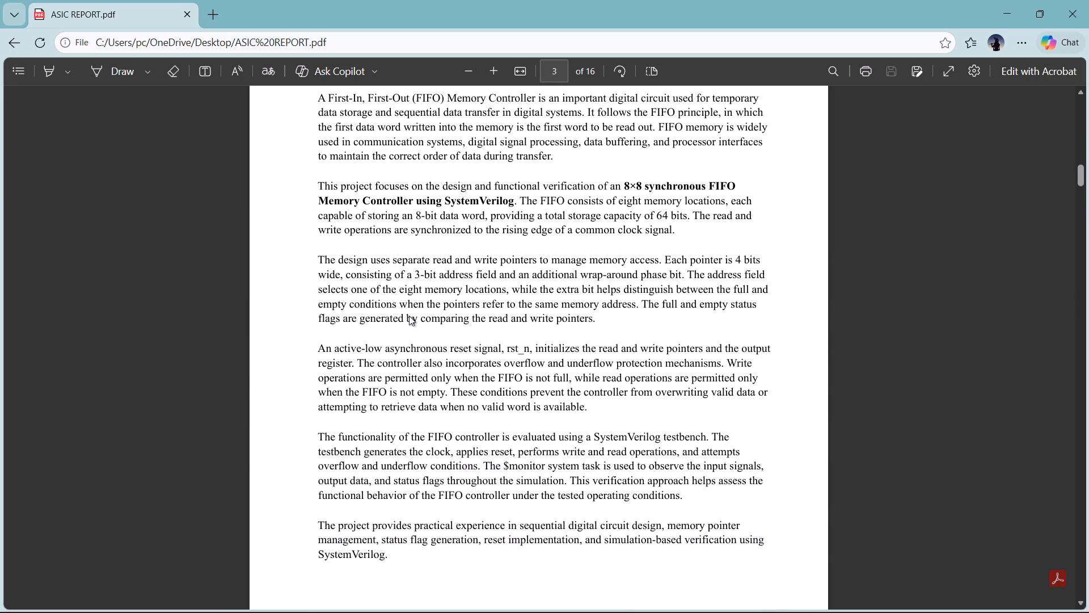
{"action": "scroll", "coordinate": [409, 316], "scroll_direction": "down", "scroll_amount": 5}
{"action": "scroll", "coordinate": [409, 316], "scroll_direction": "up", "scroll_amount": 1}
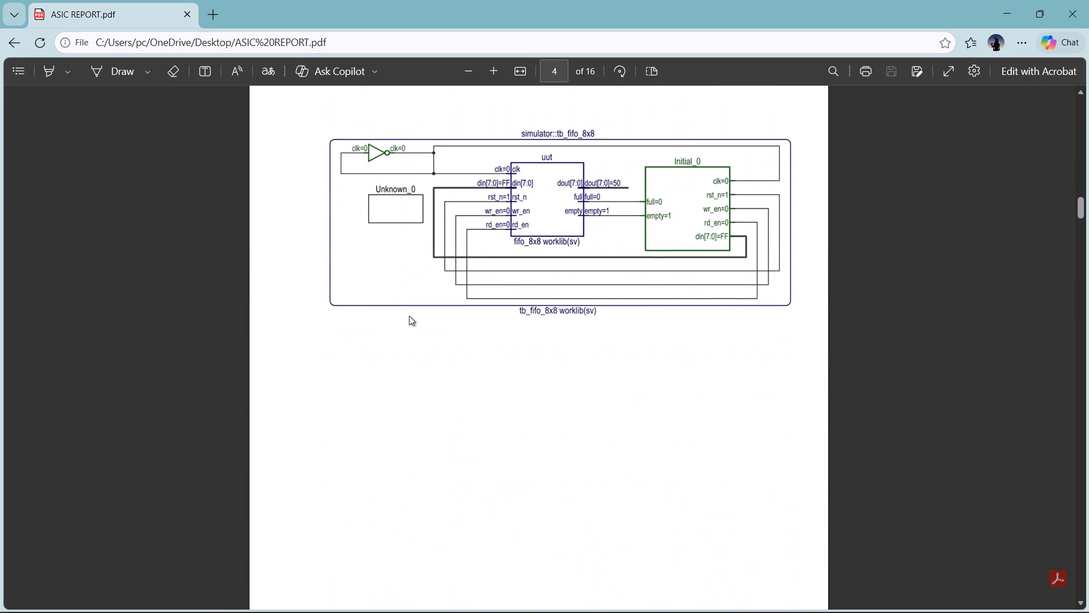
{"action": "scroll", "coordinate": [409, 316], "scroll_direction": "up", "scroll_amount": 1}
{"action": "scroll", "coordinate": [666, 186], "scroll_direction": "down", "scroll_amount": 2}
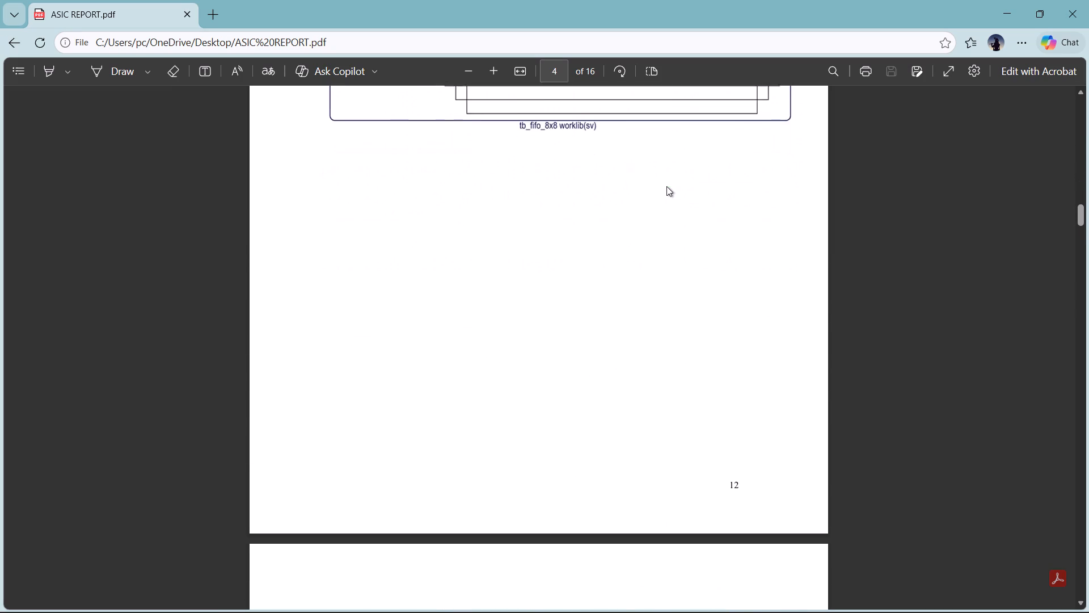
Read through the RTL CODE page, checking the comment after the ADDR_WIDTH parameter.
{"action": "scroll", "coordinate": [666, 186], "scroll_direction": "down", "scroll_amount": 3}
{"action": "scroll", "coordinate": [613, 291], "scroll_direction": "down", "scroll_amount": 4}
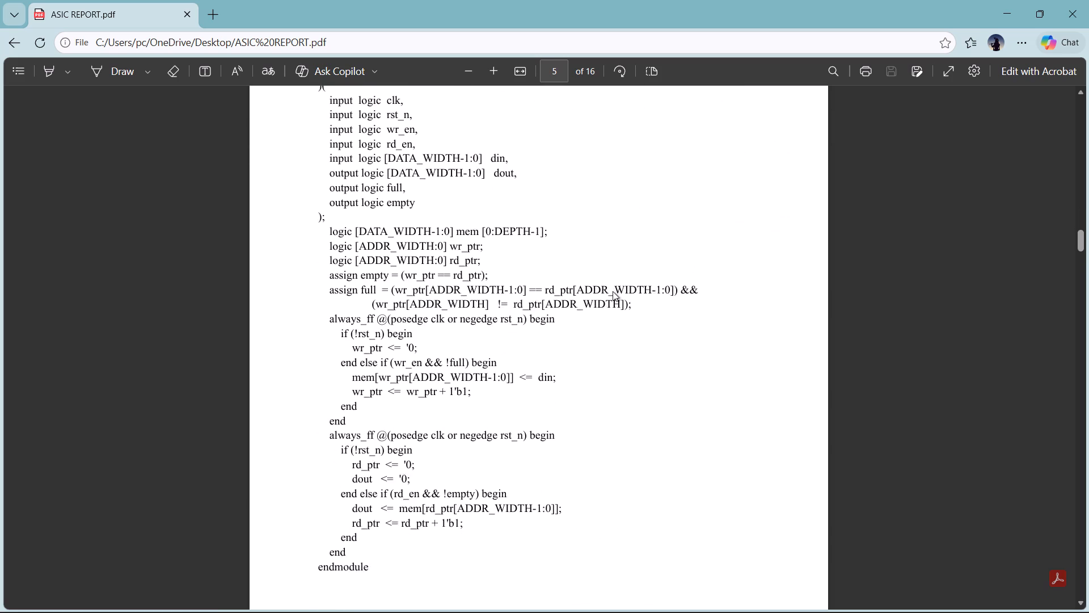
{"action": "scroll", "coordinate": [613, 291], "scroll_direction": "down", "scroll_amount": 1}
{"action": "scroll", "coordinate": [613, 291], "scroll_direction": "up", "scroll_amount": 1}
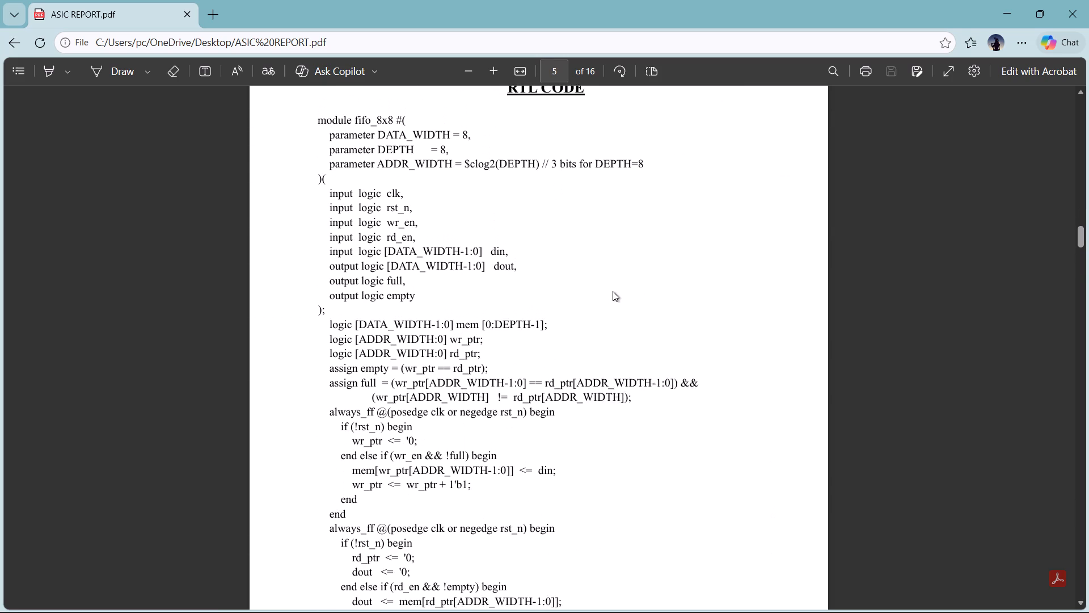
{"action": "scroll", "coordinate": [613, 291], "scroll_direction": "up", "scroll_amount": 1}
{"action": "left_click_drag", "start_coordinate": [543, 191], "coordinate": [614, 199]}
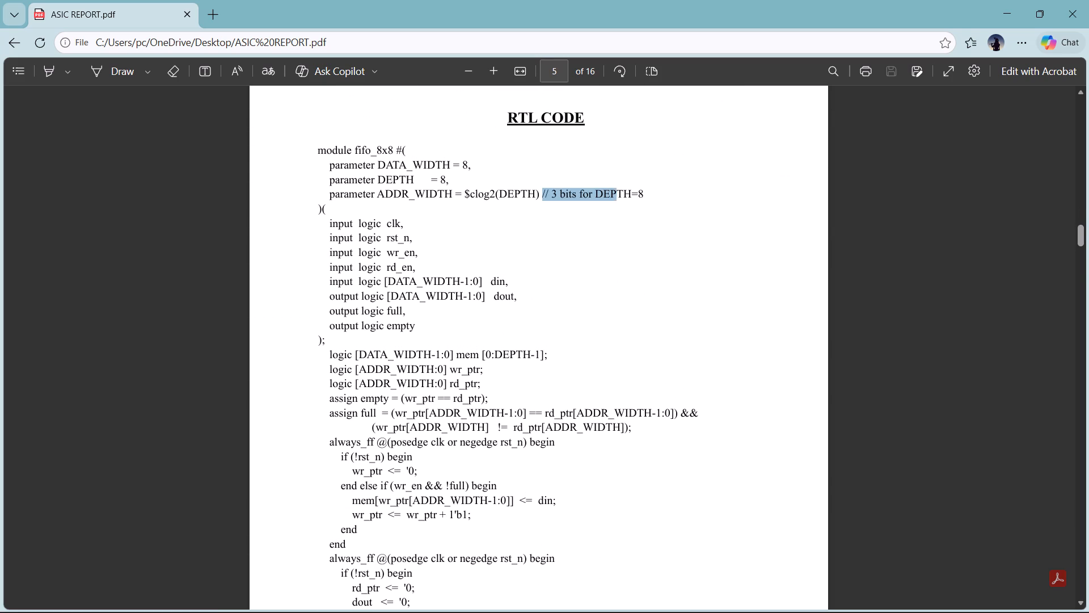
{"action": "left_click_drag", "start_coordinate": [614, 199], "coordinate": [647, 194]}
{"action": "left_click", "coordinate": [588, 303]}
{"action": "scroll", "coordinate": [588, 303], "scroll_direction": "down", "scroll_amount": 3}
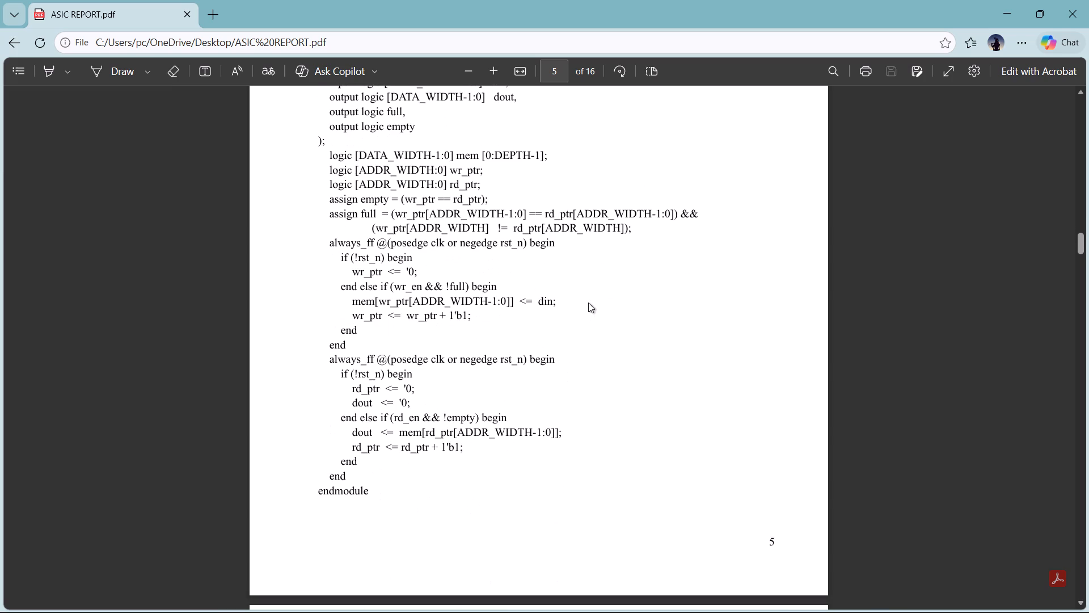
Check the testbench code, the Simulation Results waveform and the Power Report page of the PDF.
{"action": "scroll", "coordinate": [588, 303], "scroll_direction": "down", "scroll_amount": 4}
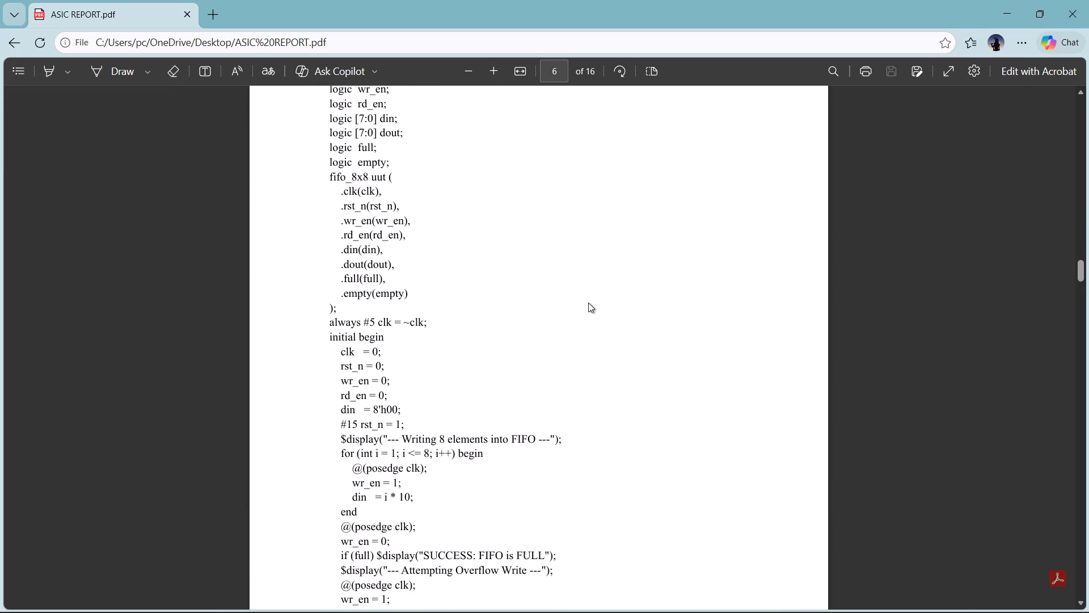
{"action": "scroll", "coordinate": [588, 303], "scroll_direction": "down", "scroll_amount": 3}
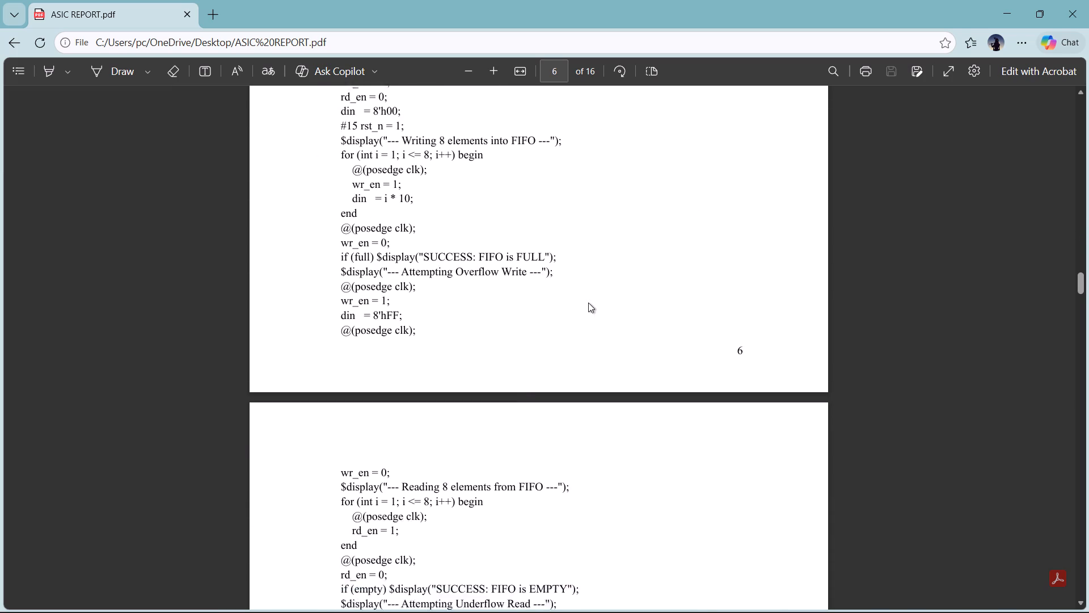
{"action": "scroll", "coordinate": [588, 303], "scroll_direction": "down", "scroll_amount": 4}
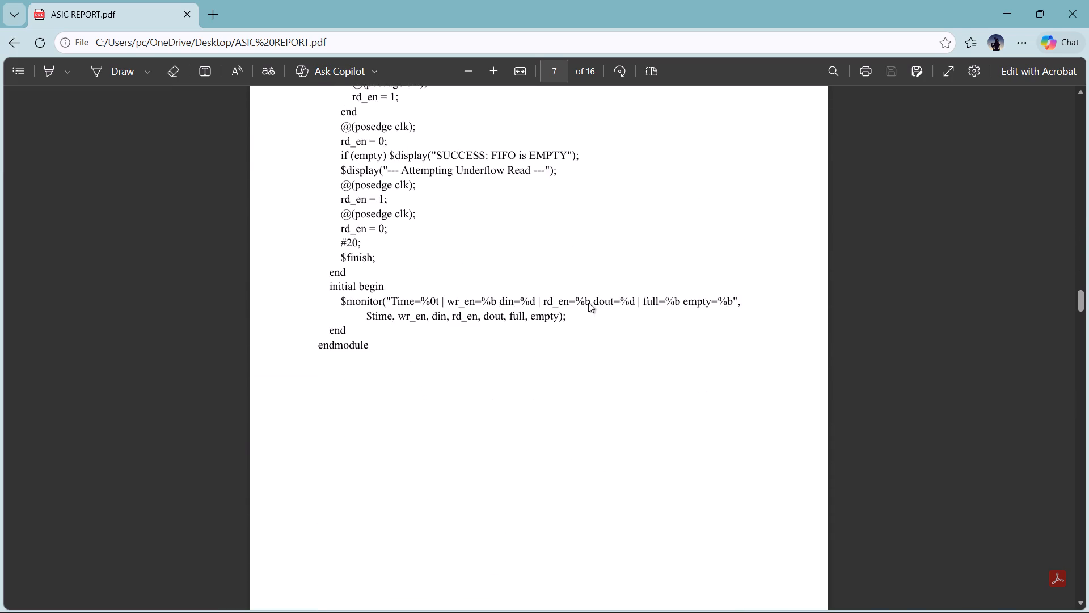
{"action": "scroll", "coordinate": [588, 303], "scroll_direction": "down", "scroll_amount": 5}
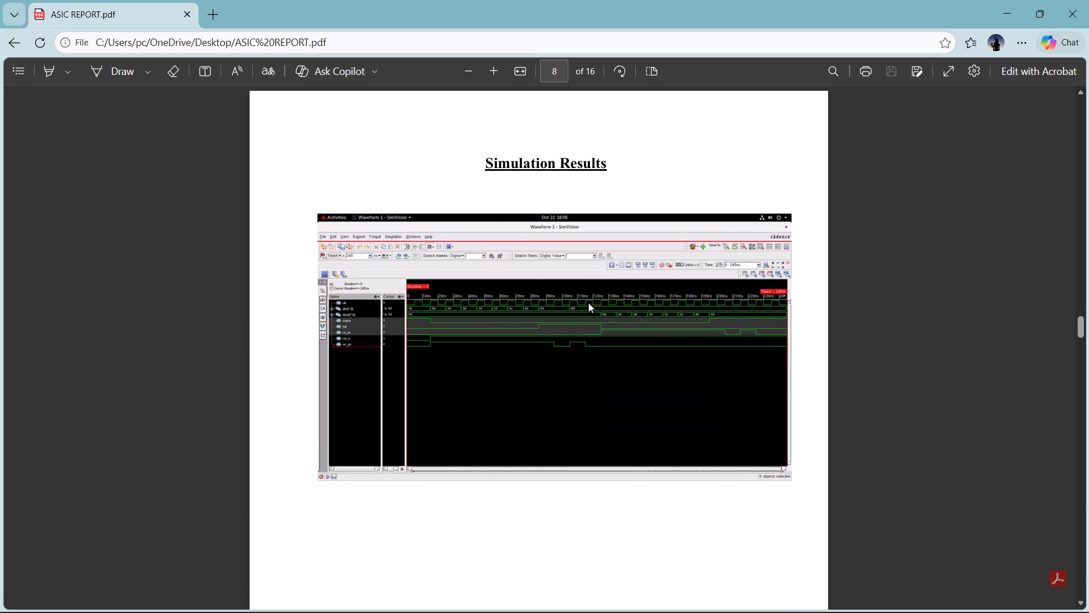
{"action": "scroll", "coordinate": [588, 303], "scroll_direction": "down", "scroll_amount": 3}
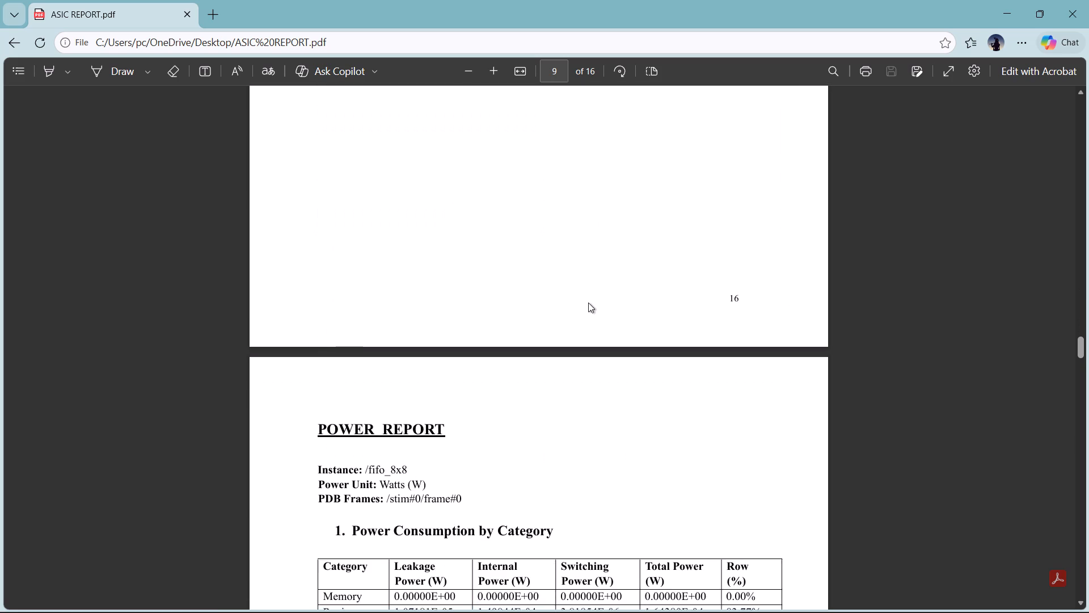
{"action": "scroll", "coordinate": [588, 303], "scroll_direction": "down", "scroll_amount": 2}
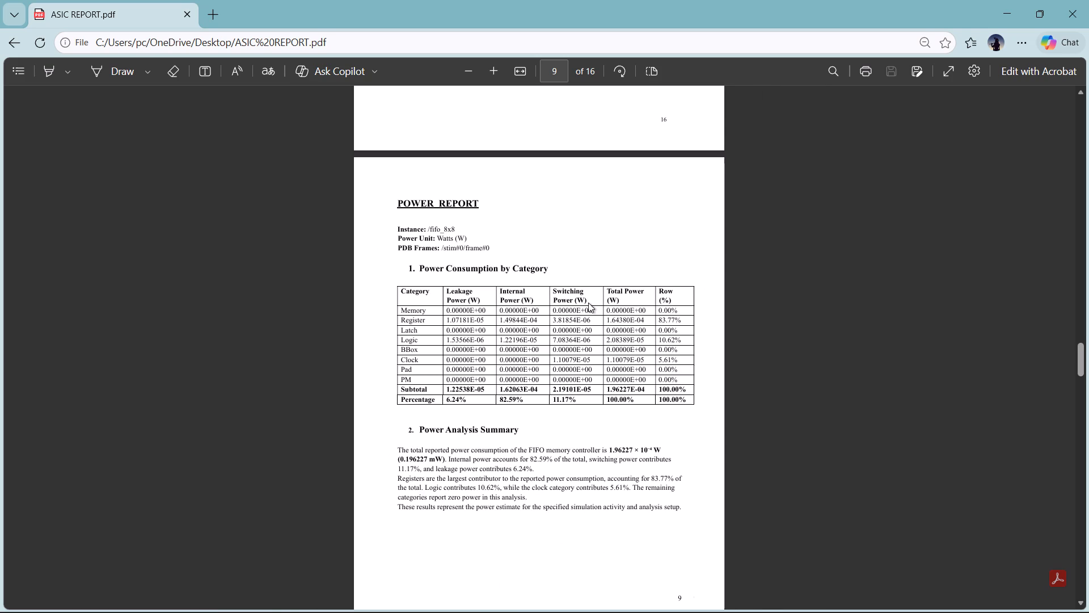
Return to the cover and review the pages again at a smaller zoom, from the table of contents to Simulation Results.
{"action": "scroll", "coordinate": [588, 303], "scroll_direction": "up", "scroll_amount": 7}
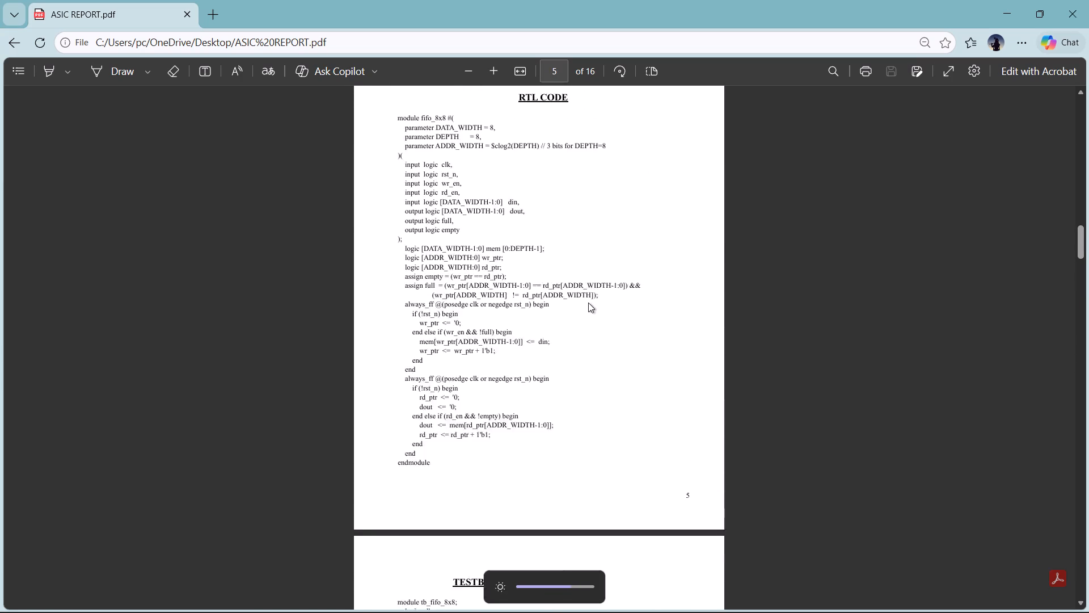
{"action": "scroll", "coordinate": [588, 303], "scroll_direction": "up", "scroll_amount": 12}
{"action": "scroll", "coordinate": [588, 303], "scroll_direction": "down", "scroll_amount": 1}
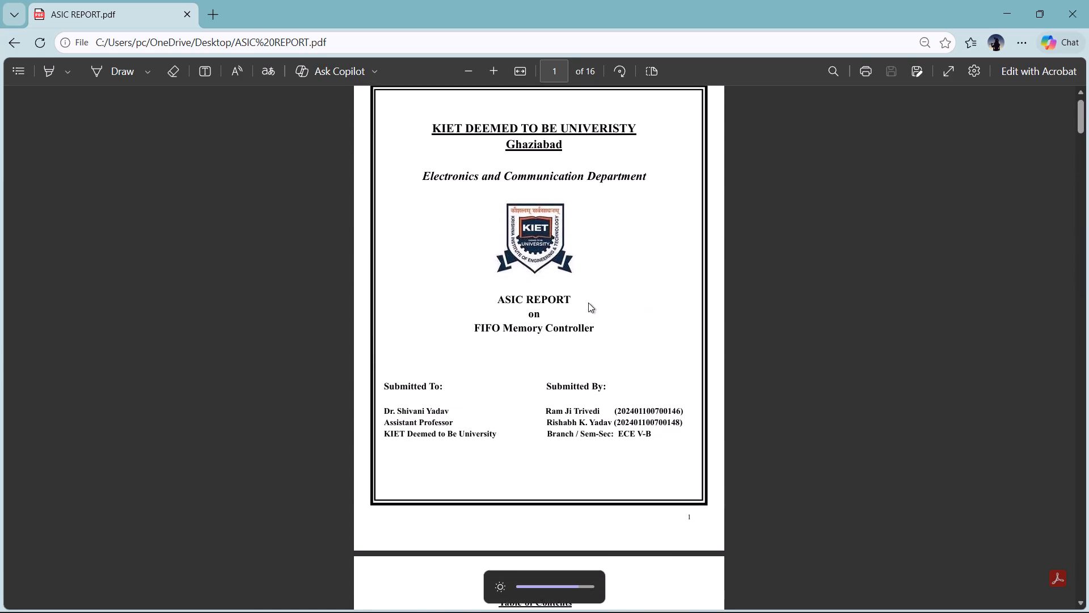
{"action": "scroll", "coordinate": [588, 303], "scroll_direction": "down", "scroll_amount": 5}
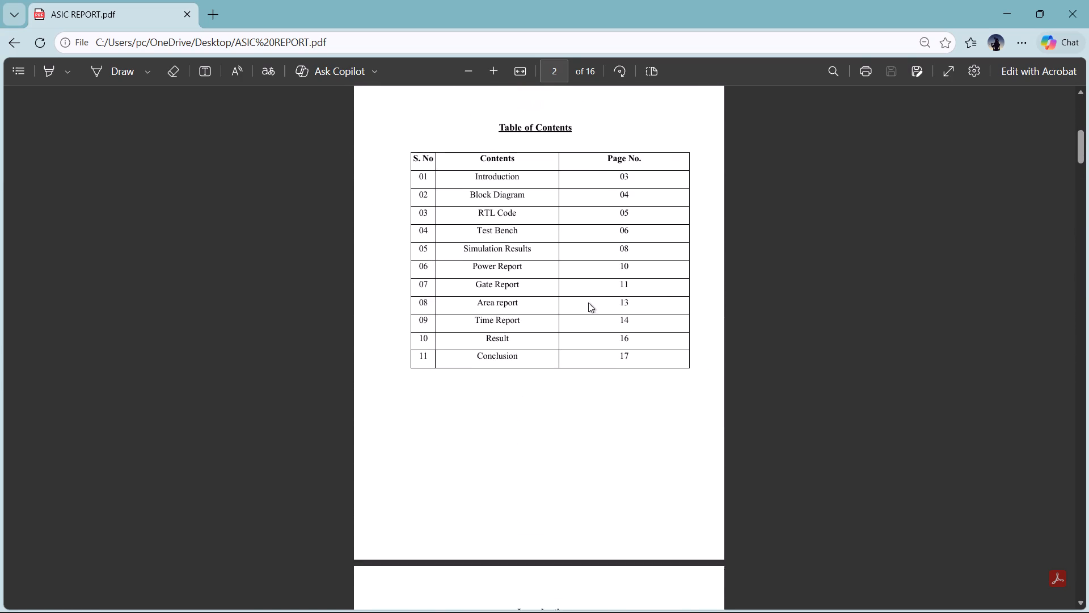
{"action": "scroll", "coordinate": [588, 303], "scroll_direction": "down", "scroll_amount": 4}
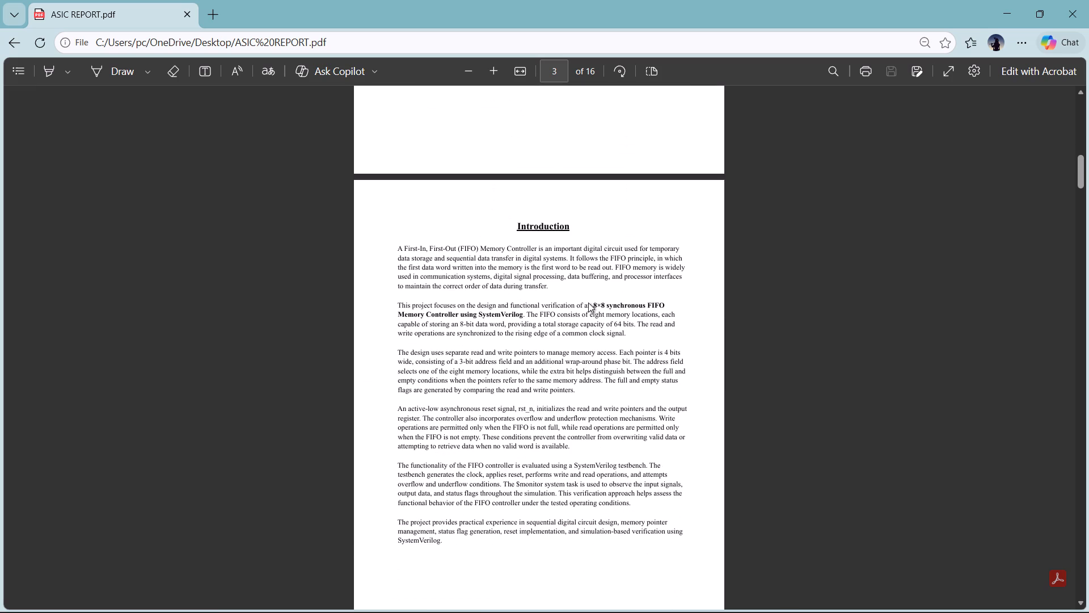
{"action": "scroll", "coordinate": [588, 303], "scroll_direction": "down", "scroll_amount": 2}
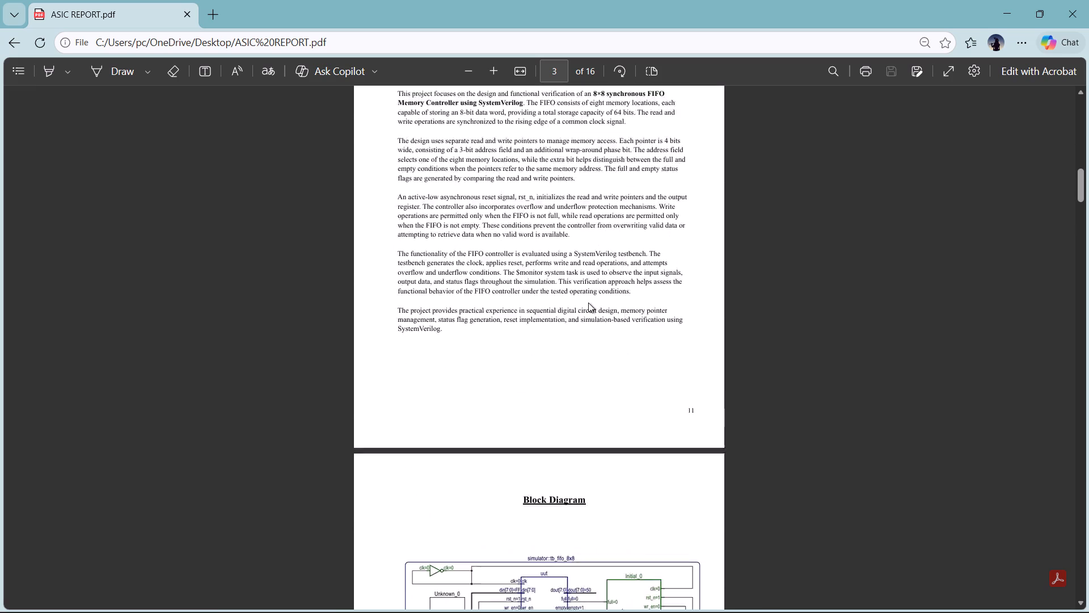
{"action": "scroll", "coordinate": [588, 303], "scroll_direction": "down", "scroll_amount": 4}
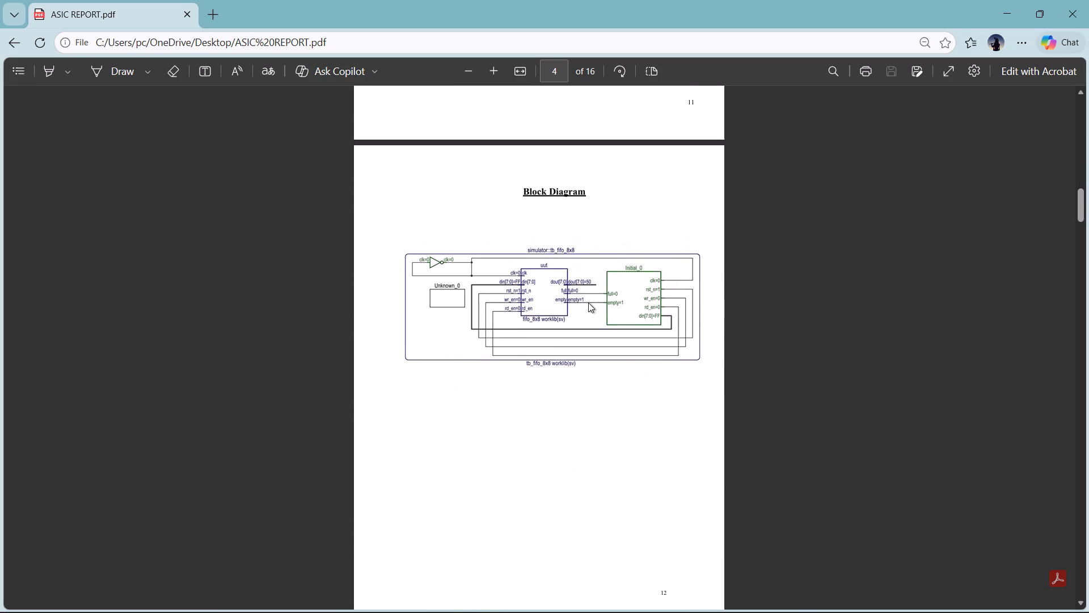
{"action": "scroll", "coordinate": [588, 303], "scroll_direction": "down", "scroll_amount": 4}
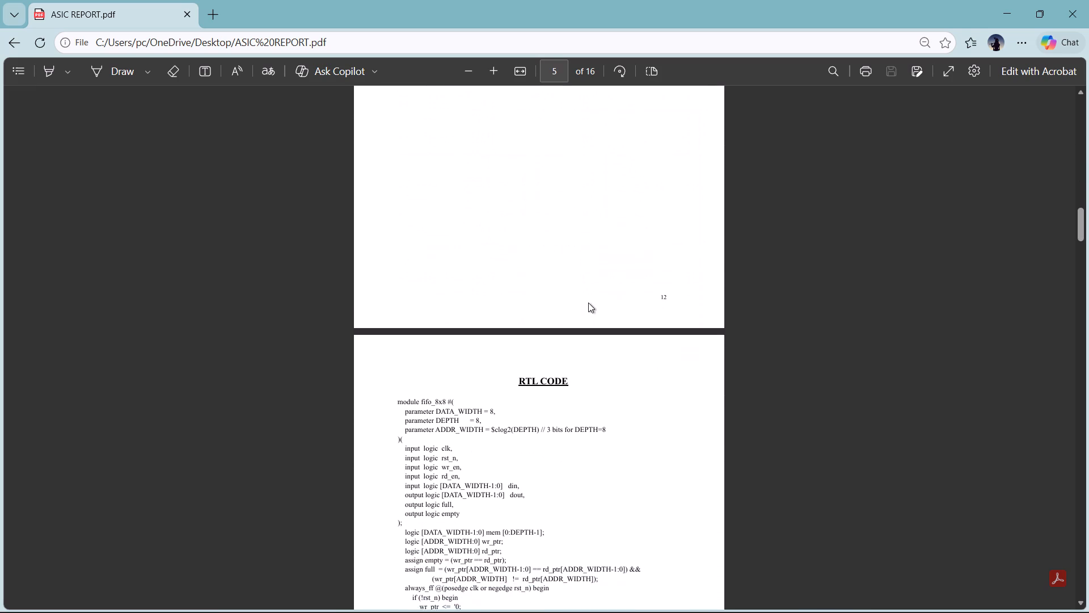
{"action": "scroll", "coordinate": [588, 303], "scroll_direction": "down", "scroll_amount": 4}
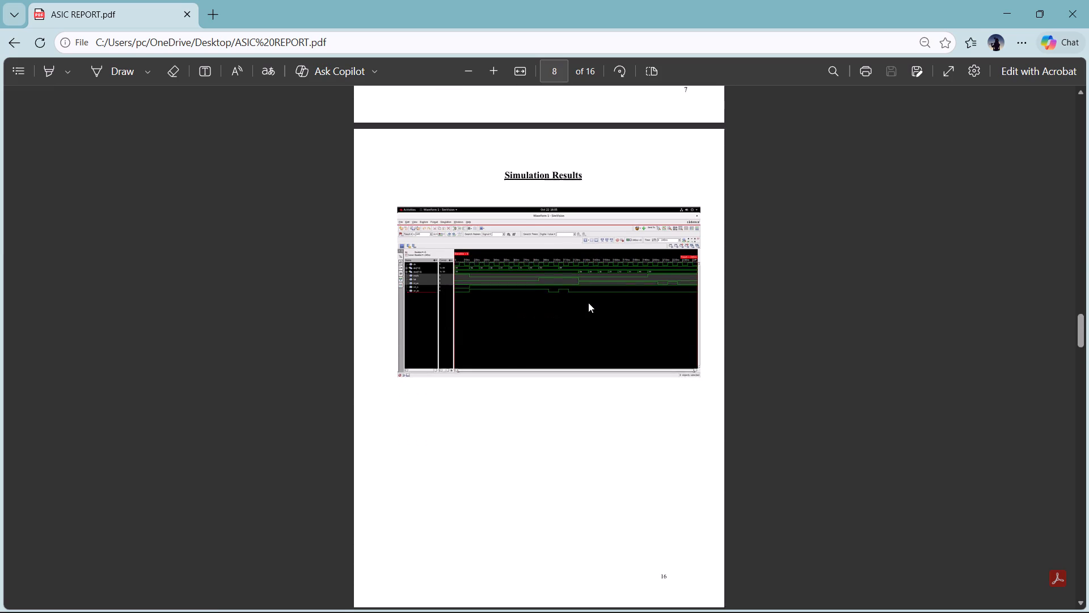
Examine the power report's table and summary and the gate report's cell area tables at a readable zoom.
{"action": "scroll", "coordinate": [588, 303], "scroll_direction": "down", "scroll_amount": 3}
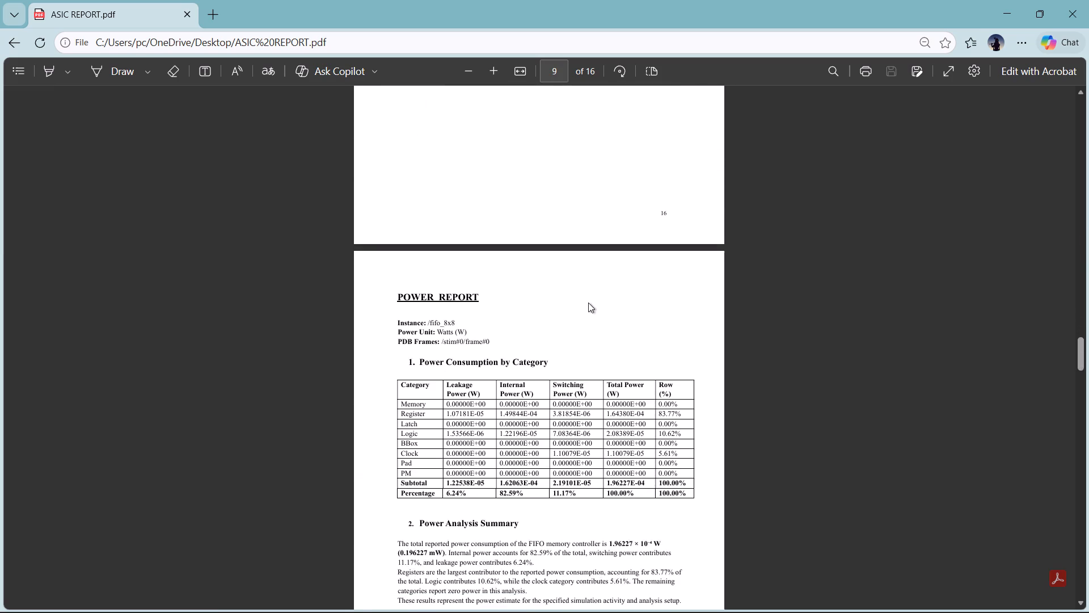
{"action": "scroll", "coordinate": [588, 303], "scroll_direction": "down", "scroll_amount": 2}
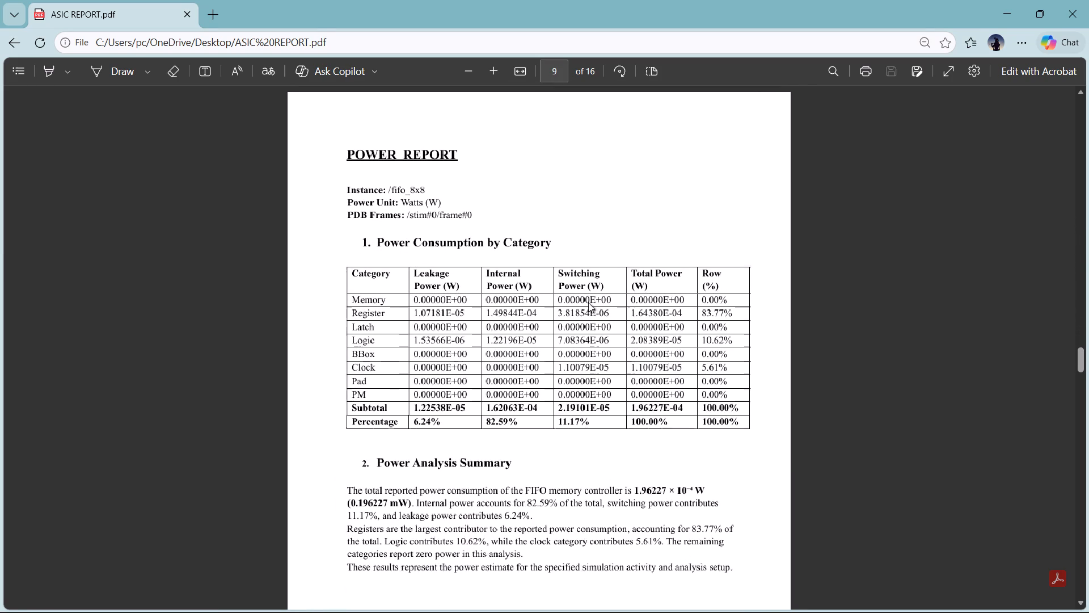
{"action": "scroll", "coordinate": [588, 303], "scroll_direction": "down", "scroll_amount": 2}
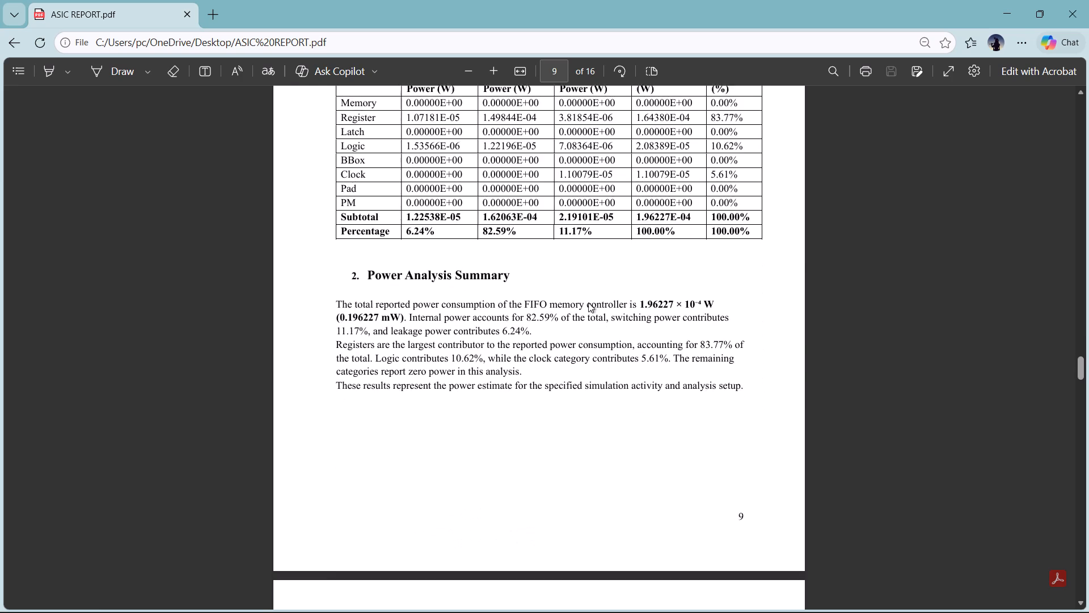
{"action": "scroll", "coordinate": [588, 303], "scroll_direction": "down", "scroll_amount": 4}
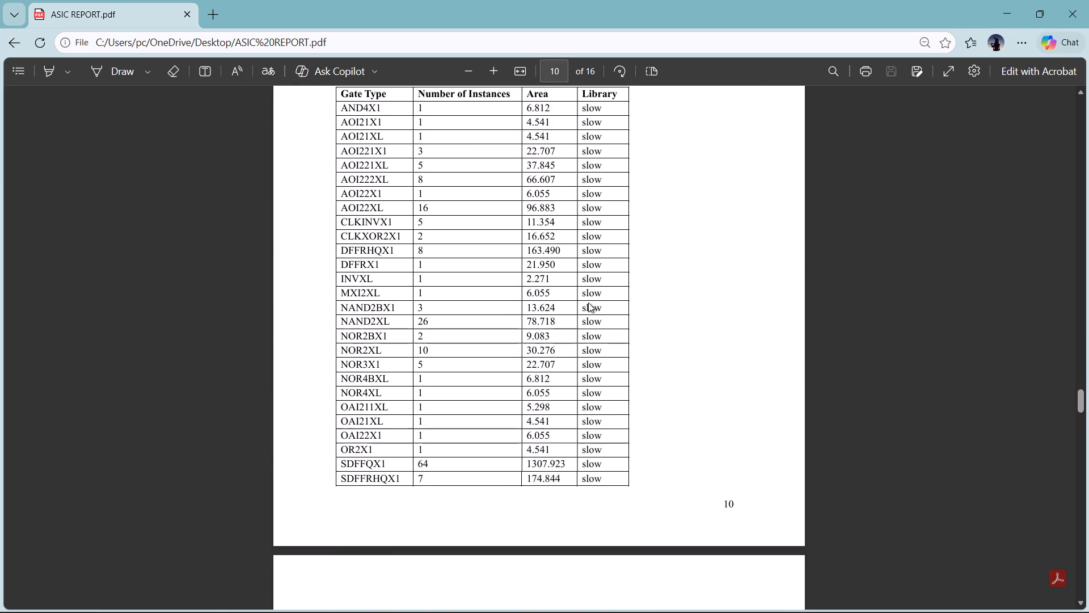
{"action": "scroll", "coordinate": [588, 303], "scroll_direction": "down", "scroll_amount": 4}
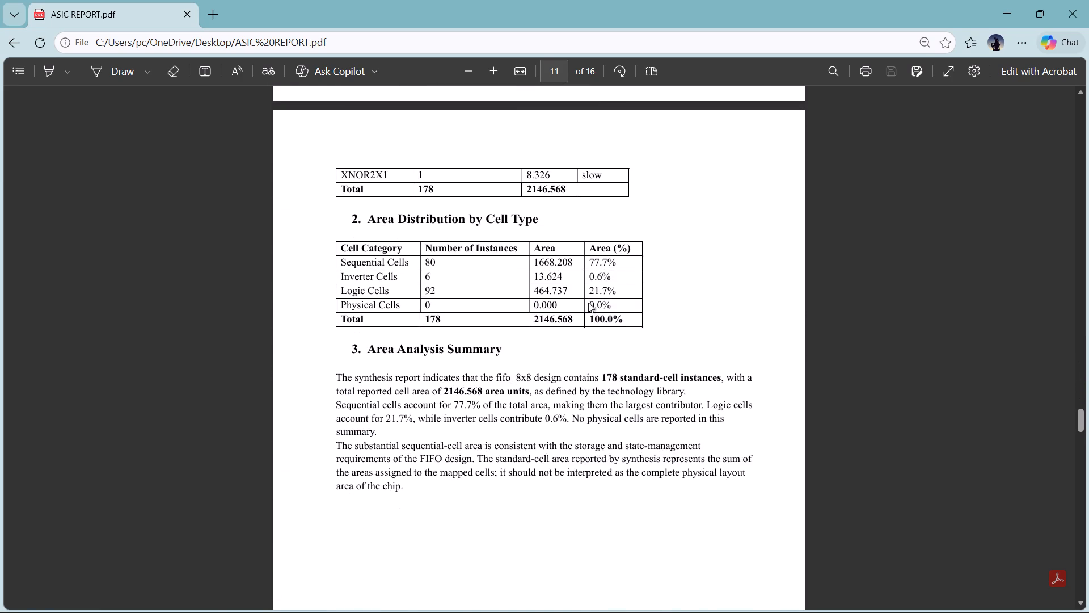
Examine the area report and the timing report's path table and analysis text.
{"action": "scroll", "coordinate": [588, 303], "scroll_direction": "down", "scroll_amount": 5}
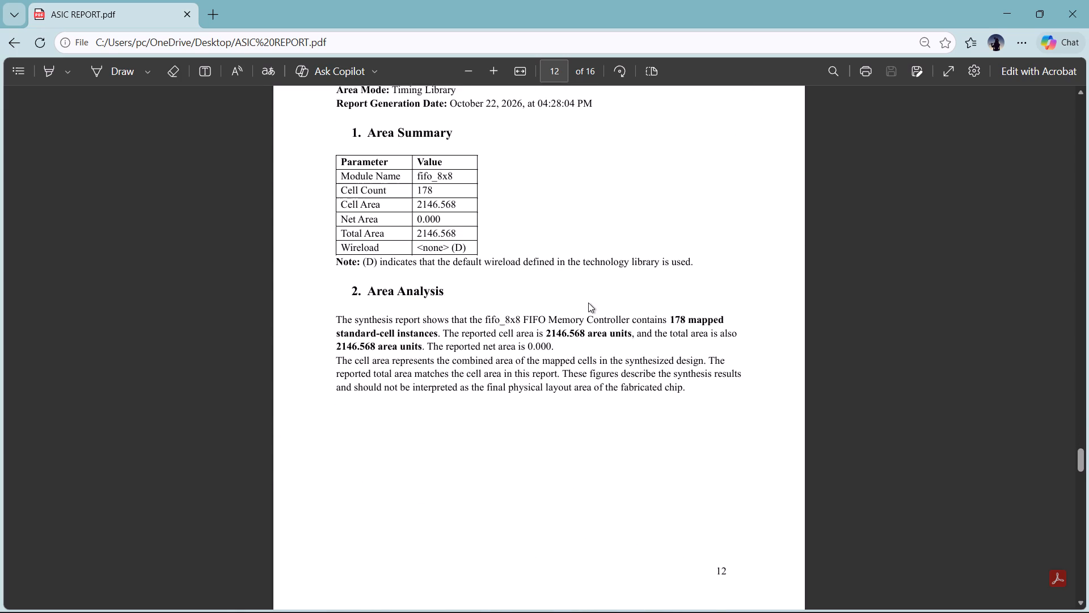
{"action": "scroll", "coordinate": [588, 303], "scroll_direction": "down", "scroll_amount": 5}
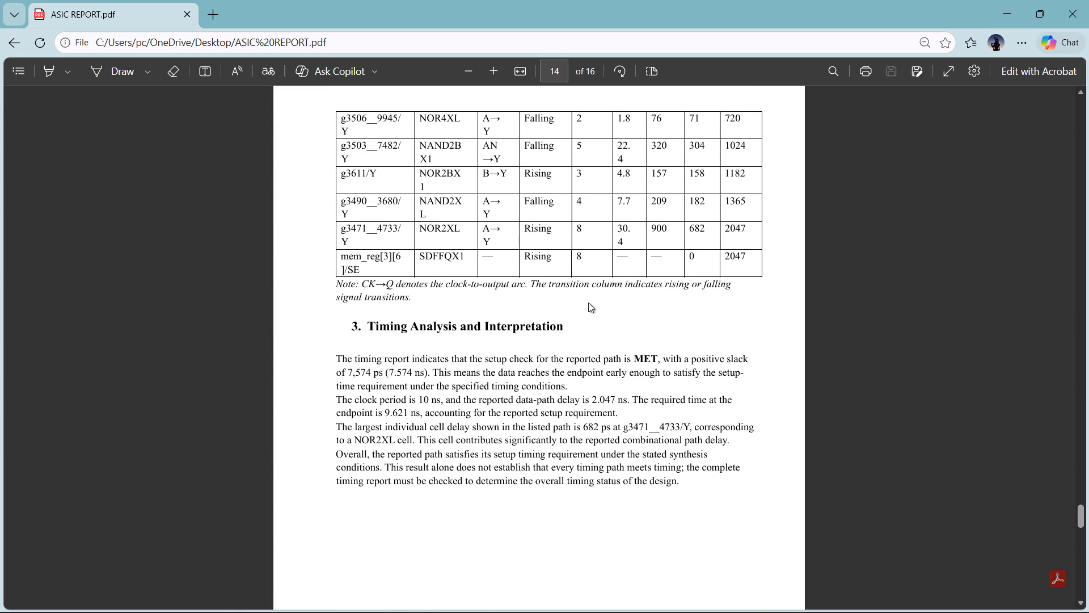
Examine the remaining timing analysis text, the Result page and the Conclusion page of the PDF.
{"action": "scroll", "coordinate": [588, 303], "scroll_direction": "down", "scroll_amount": 2}
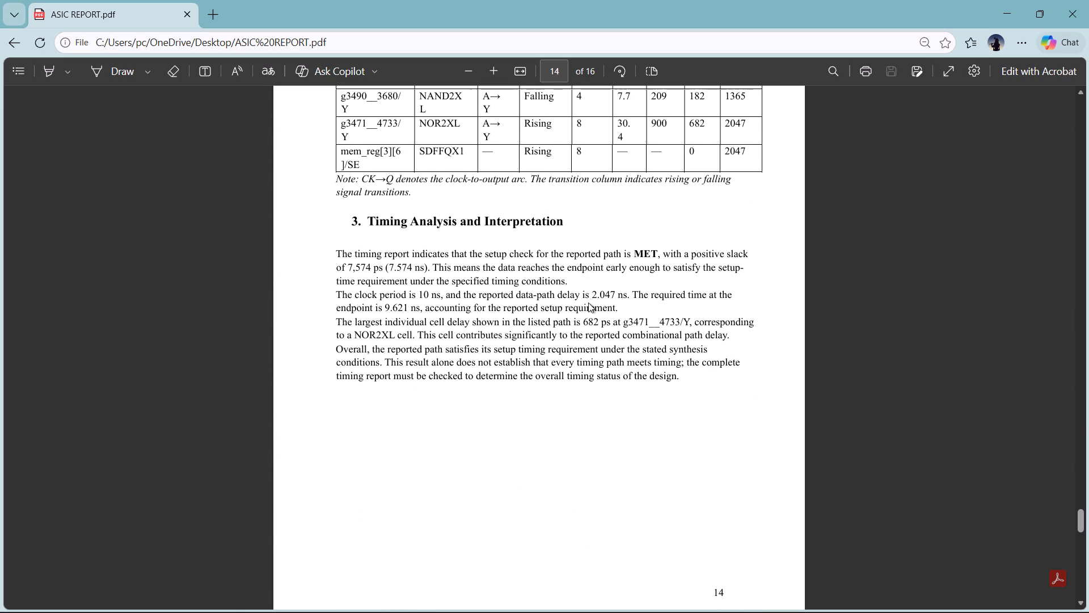
{"action": "scroll", "coordinate": [588, 303], "scroll_direction": "down", "scroll_amount": 2}
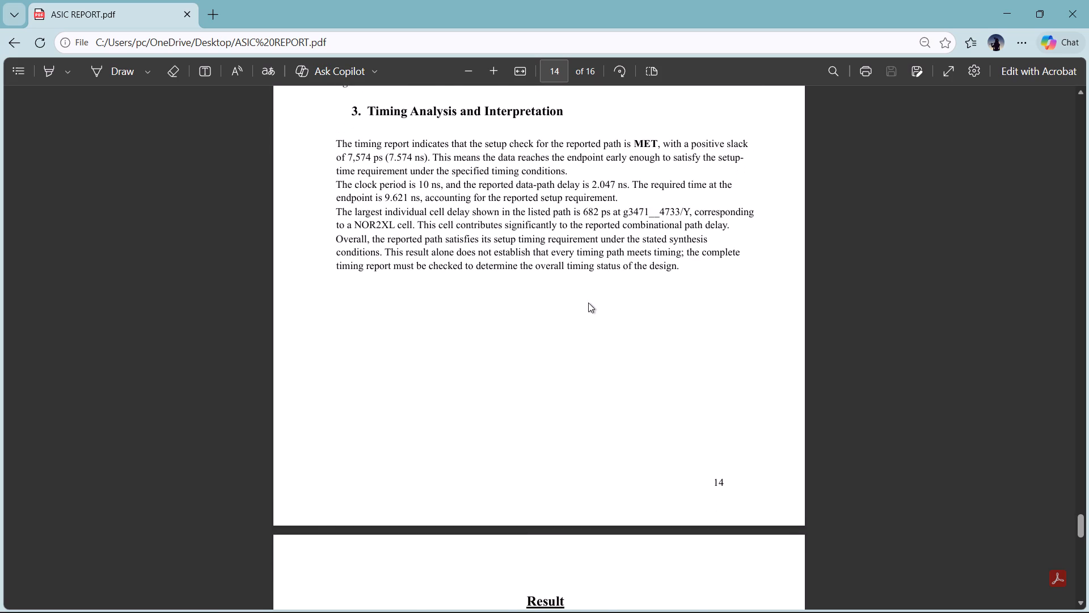
{"action": "scroll", "coordinate": [588, 303], "scroll_direction": "down", "scroll_amount": 2}
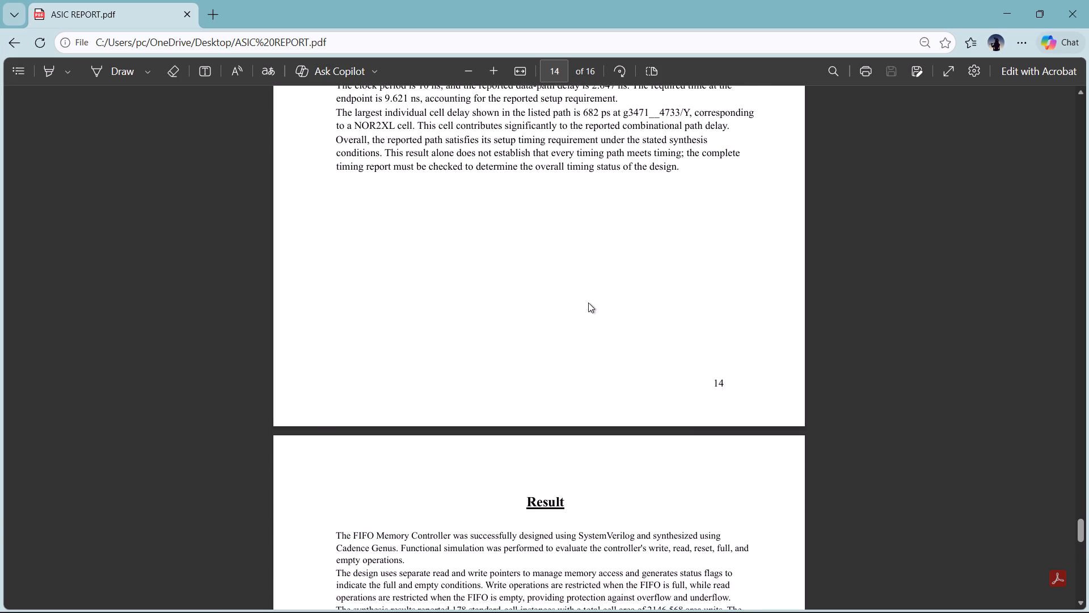
{"action": "scroll", "coordinate": [588, 303], "scroll_direction": "down", "scroll_amount": 2}
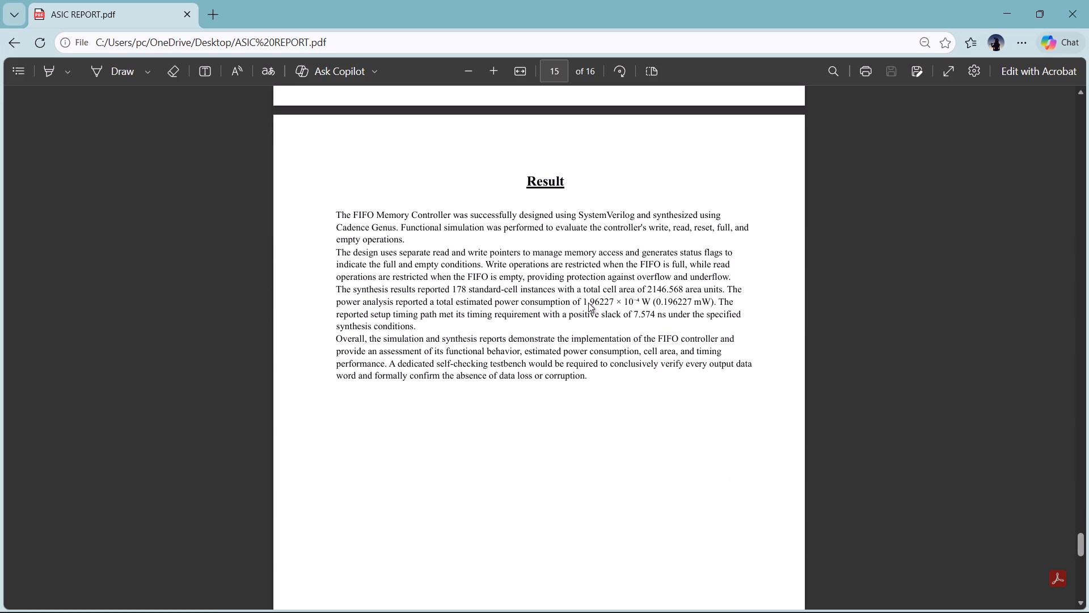
{"action": "scroll", "coordinate": [588, 303], "scroll_direction": "down", "scroll_amount": 1}
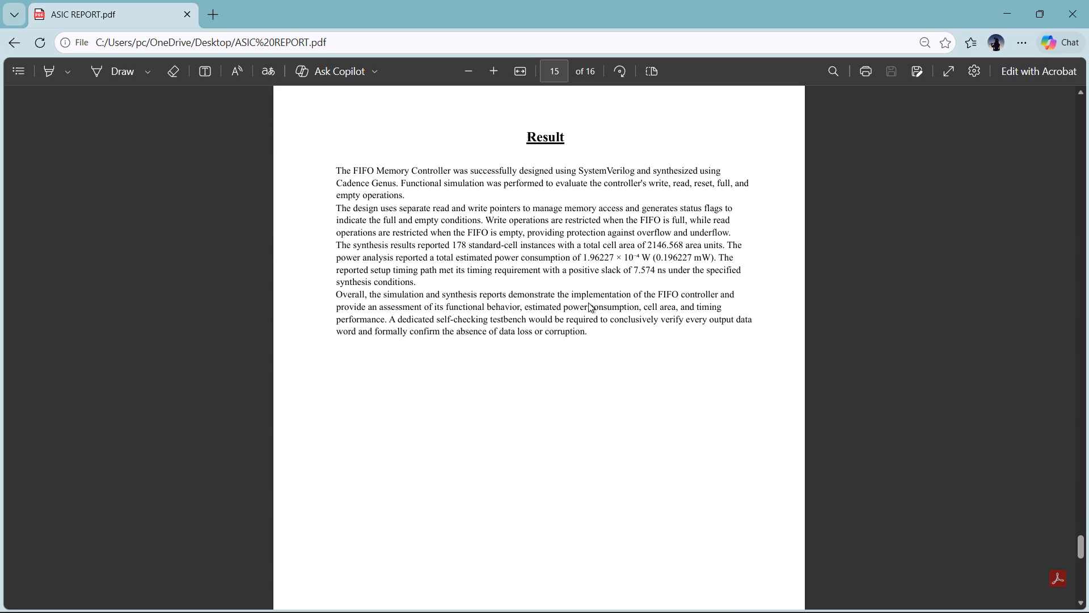
{"action": "scroll", "coordinate": [589, 241], "scroll_direction": "down", "scroll_amount": 5}
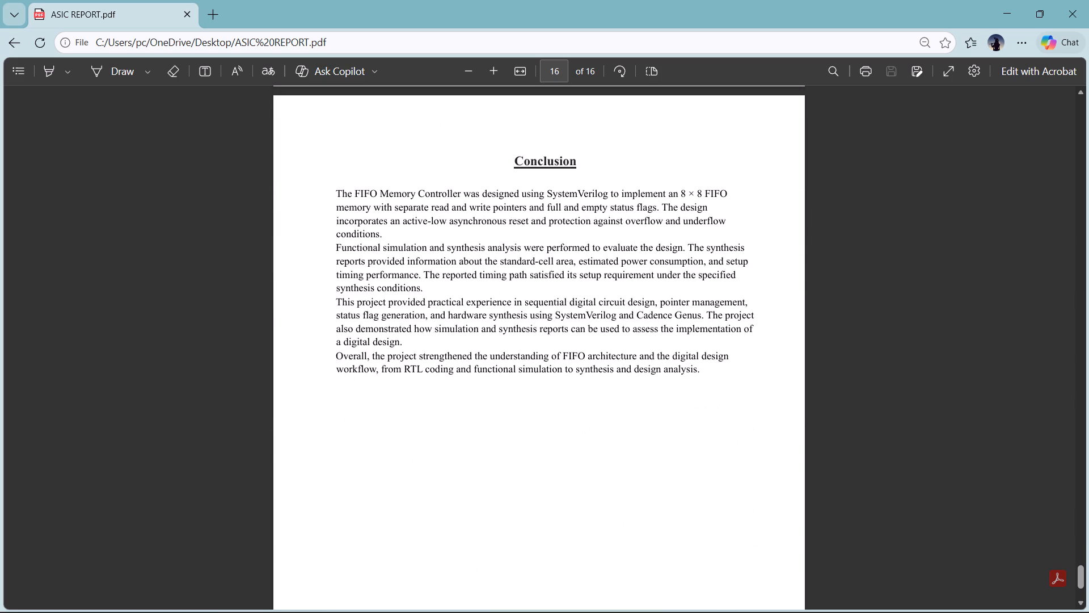
{"action": "scroll", "coordinate": [589, 241], "scroll_direction": "down", "scroll_amount": 3}
{"action": "scroll", "coordinate": [589, 241], "scroll_direction": "up", "scroll_amount": 4}
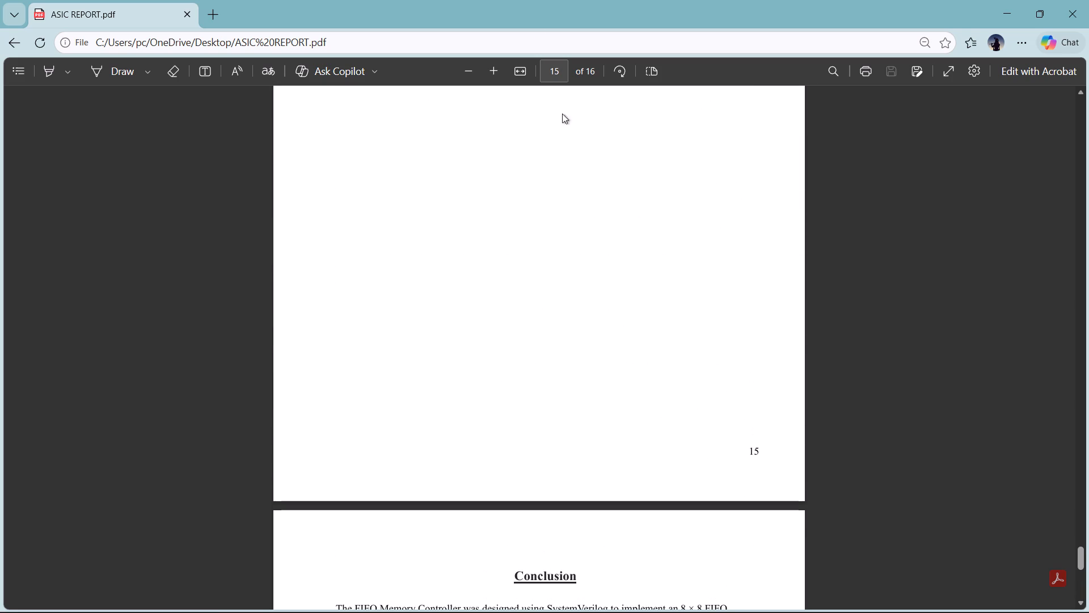
{"action": "scroll", "coordinate": [533, 23], "scroll_direction": "up", "scroll_amount": 3}
{"action": "scroll", "coordinate": [565, 169], "scroll_direction": "down", "scroll_amount": 6}
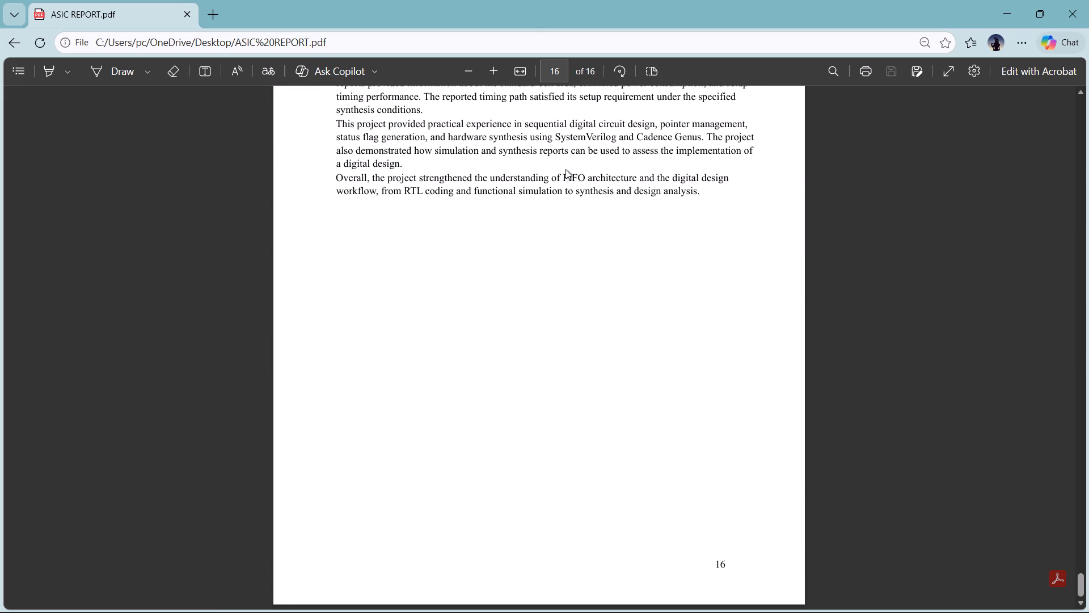
{"action": "scroll", "coordinate": [565, 169], "scroll_direction": "up", "scroll_amount": 2}
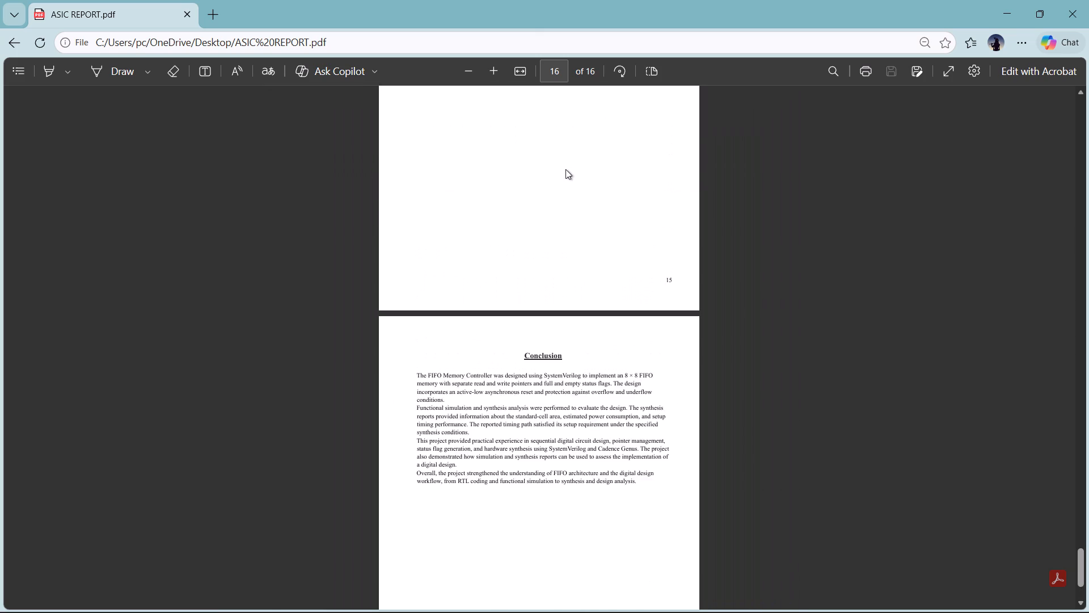
{"action": "scroll", "coordinate": [565, 169], "scroll_direction": "up", "scroll_amount": 1}
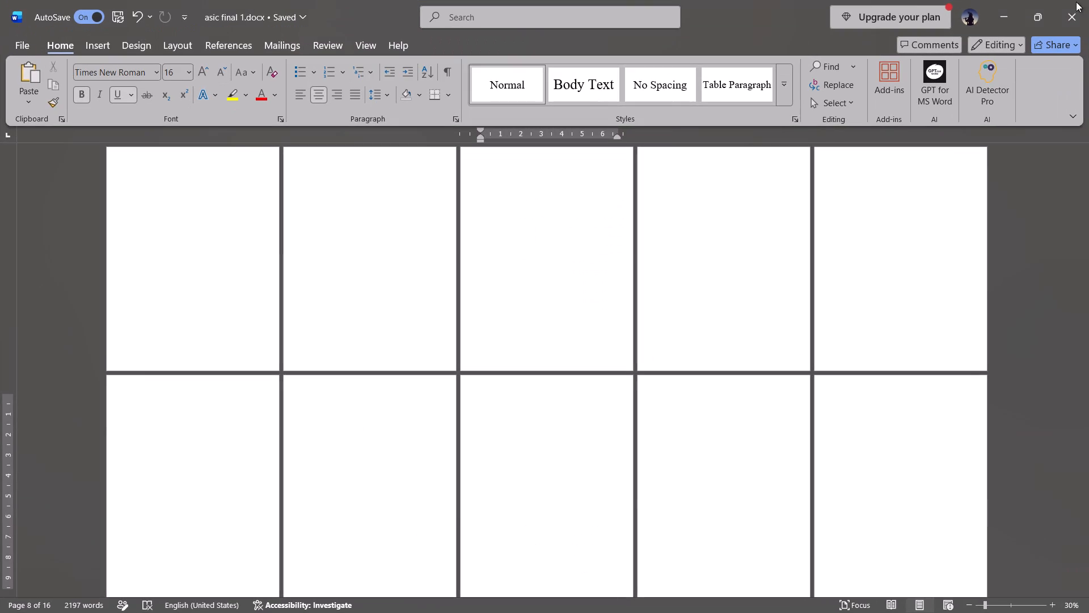
Close the asic final 1.docx document in Word and the ASIC REPORT.pdf window.
{"action": "left_click", "coordinate": [1087, 1]}
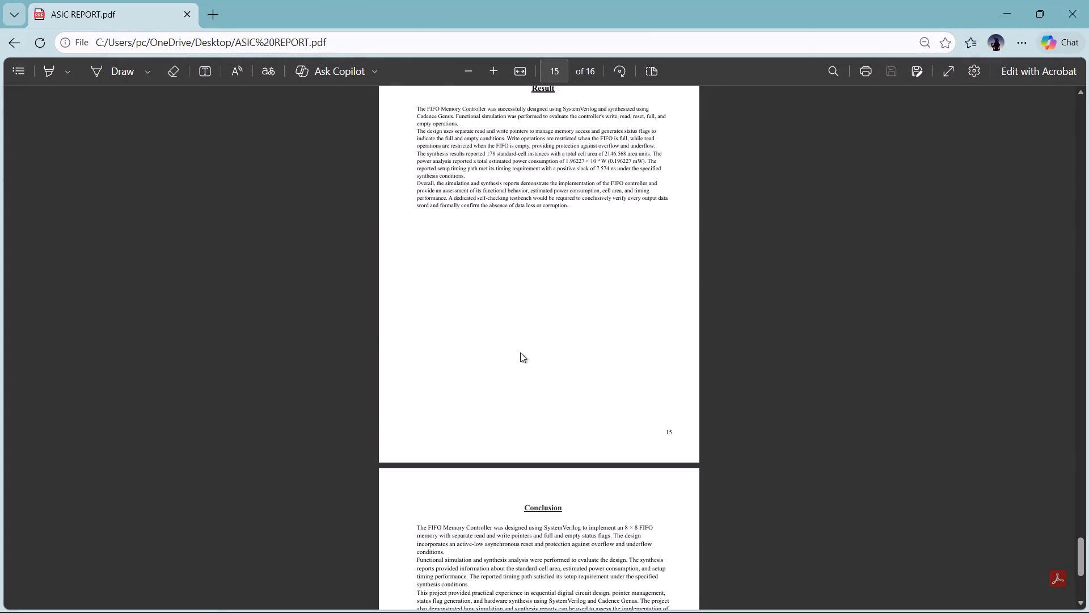
{"action": "left_click", "coordinate": [1088, 1]}
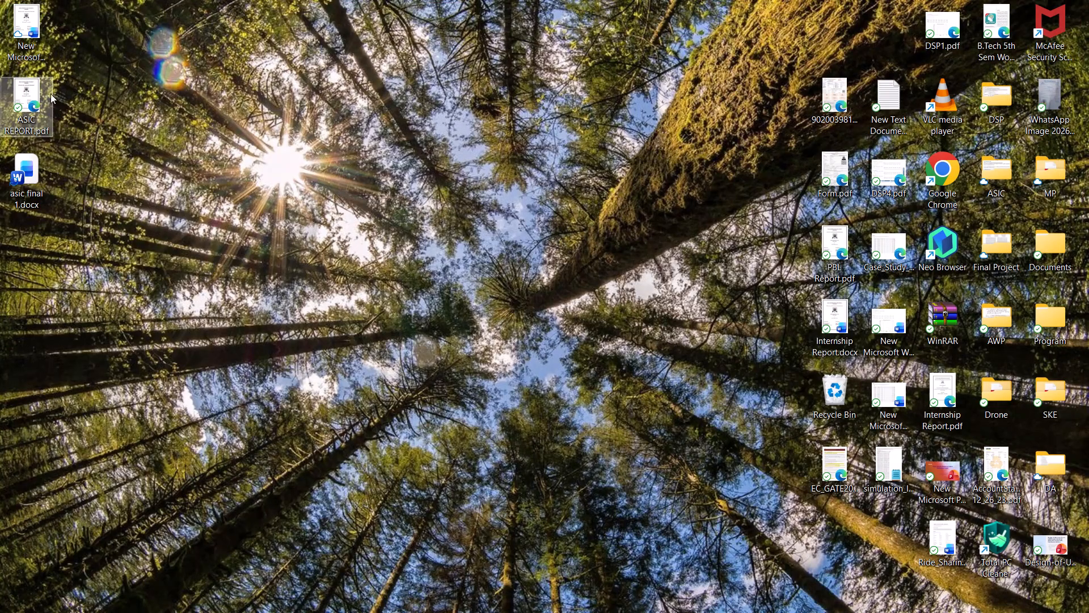